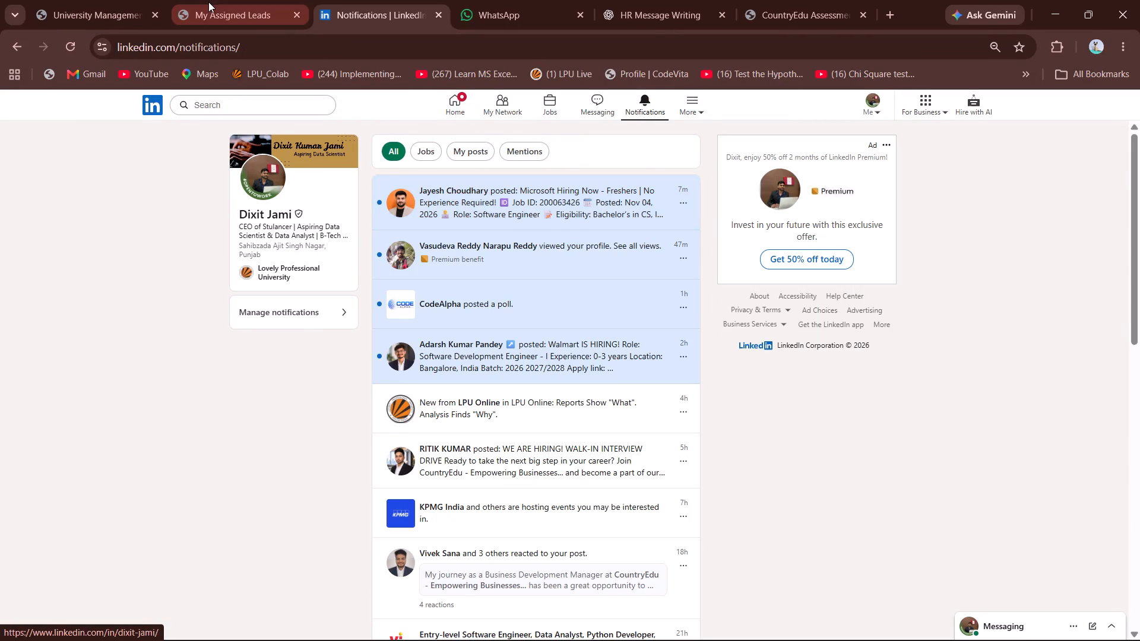
Switch to the My Assigned Leads page and enter Keerthana as the student name for a new manual lead.
{"action": "left_click", "coordinate": [208, 2]}
{"action": "left_click", "coordinate": [302, 456]}
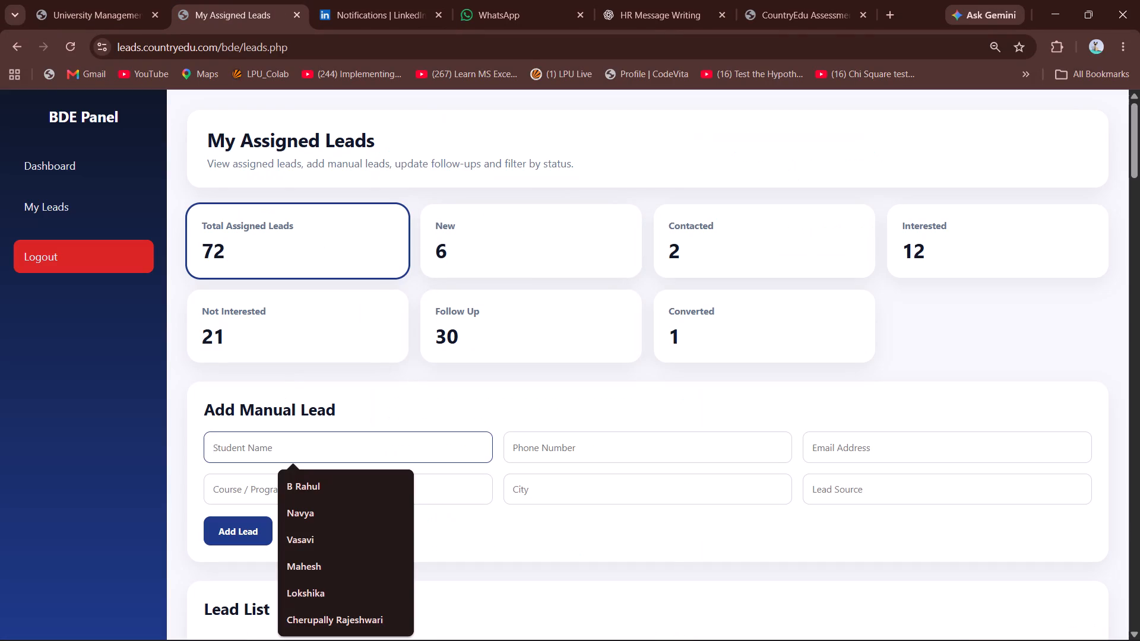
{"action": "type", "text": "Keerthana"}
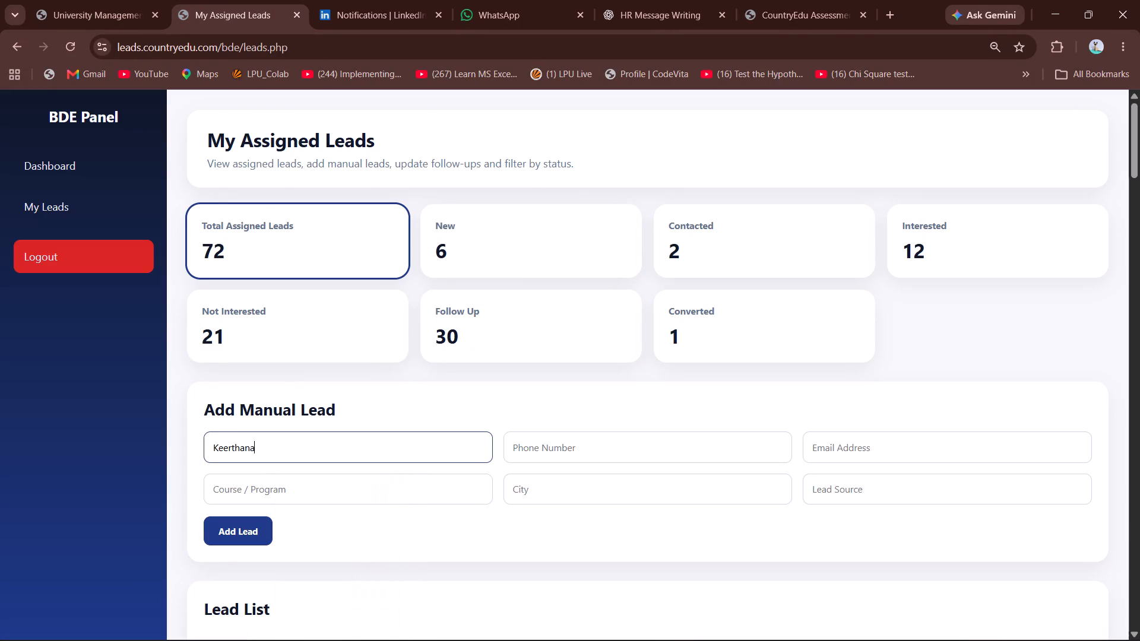
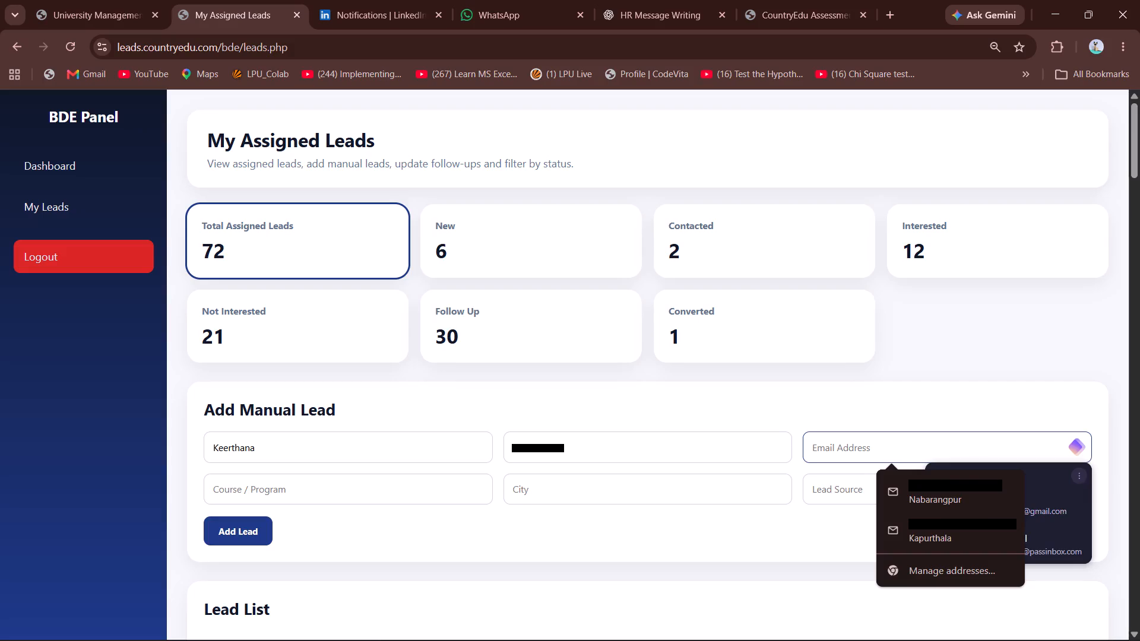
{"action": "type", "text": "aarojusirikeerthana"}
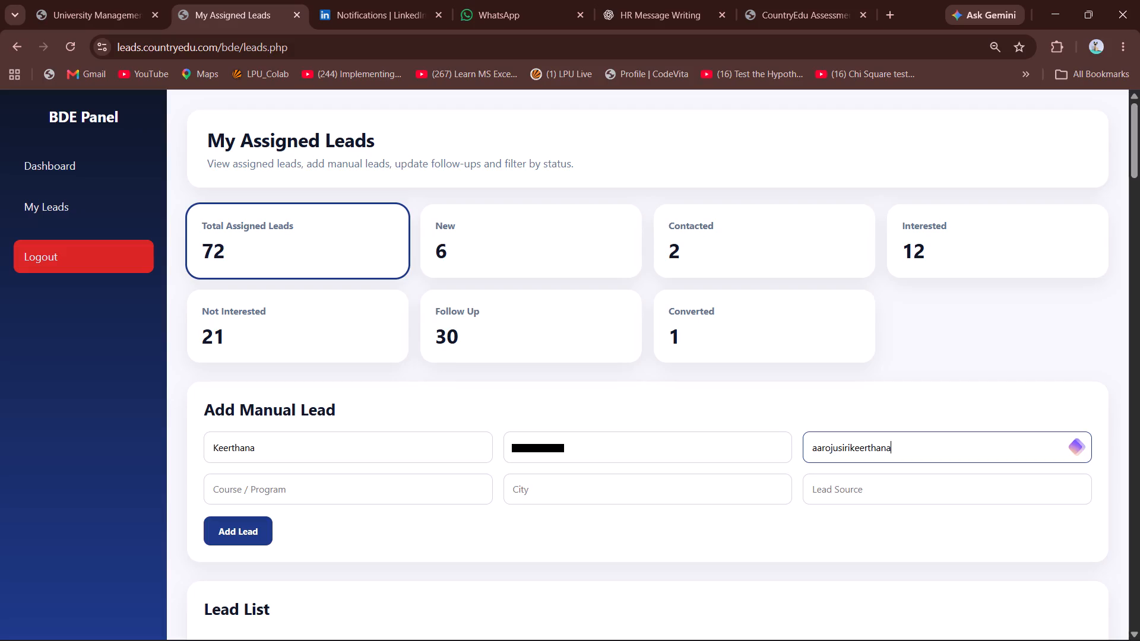
Correct the spelling of the student's email address in the manual lead form and complete it with the gmail.com domain.
{"action": "left_click", "coordinate": [816, 449]}
{"action": "key", "text": "Right"}
{"action": "key", "text": "BackSpace"}
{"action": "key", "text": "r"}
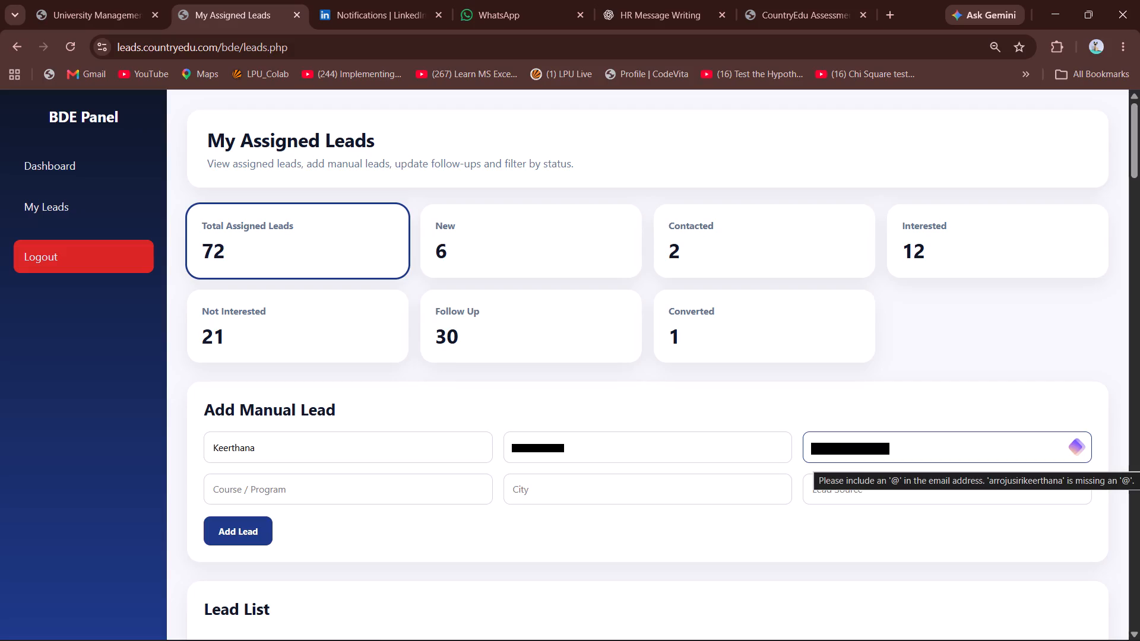
{"action": "left_click", "coordinate": [908, 453]}
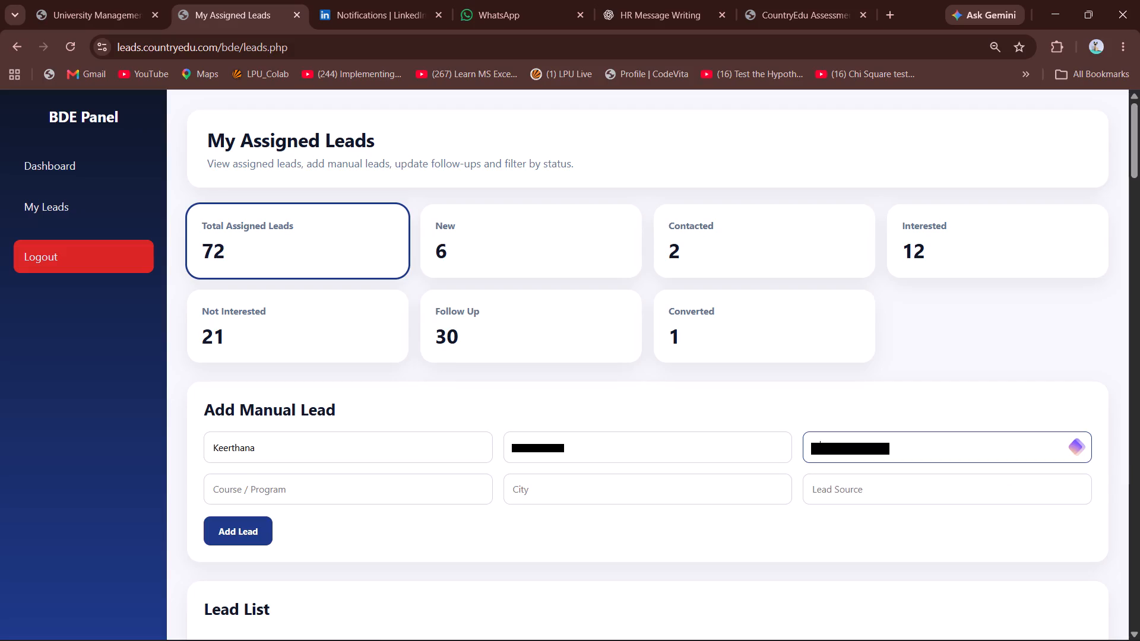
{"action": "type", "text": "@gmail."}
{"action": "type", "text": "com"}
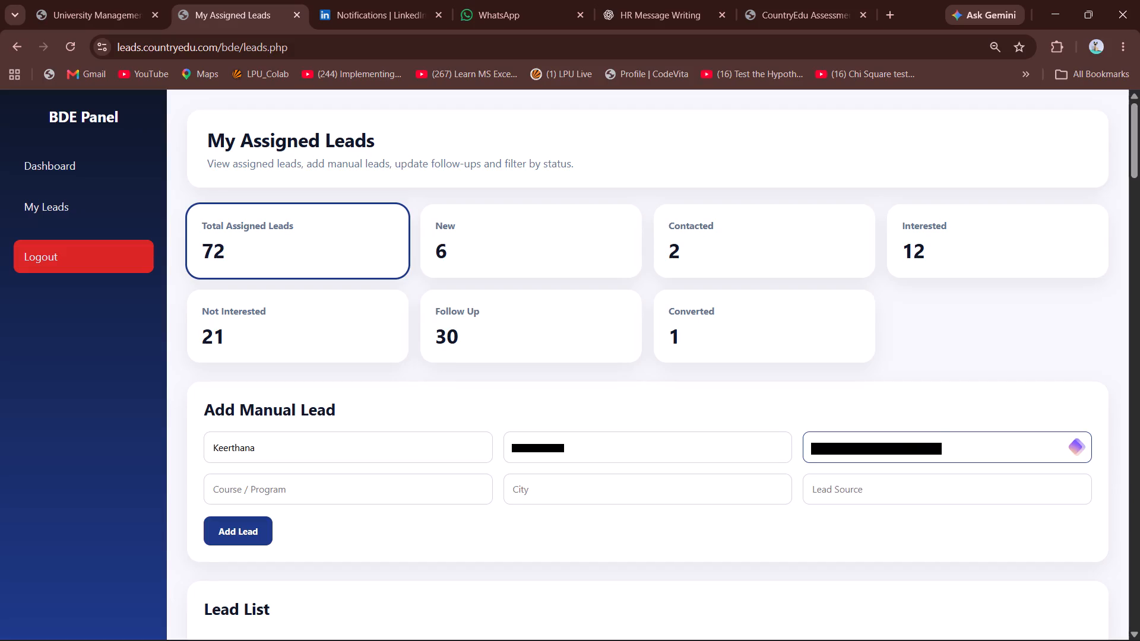
Fill in the manual lead's course as Btech/CSE and city as Telangana, and open the lead source for entry.
{"action": "left_click", "coordinate": [382, 487]}
{"action": "left_click", "coordinate": [306, 556]}
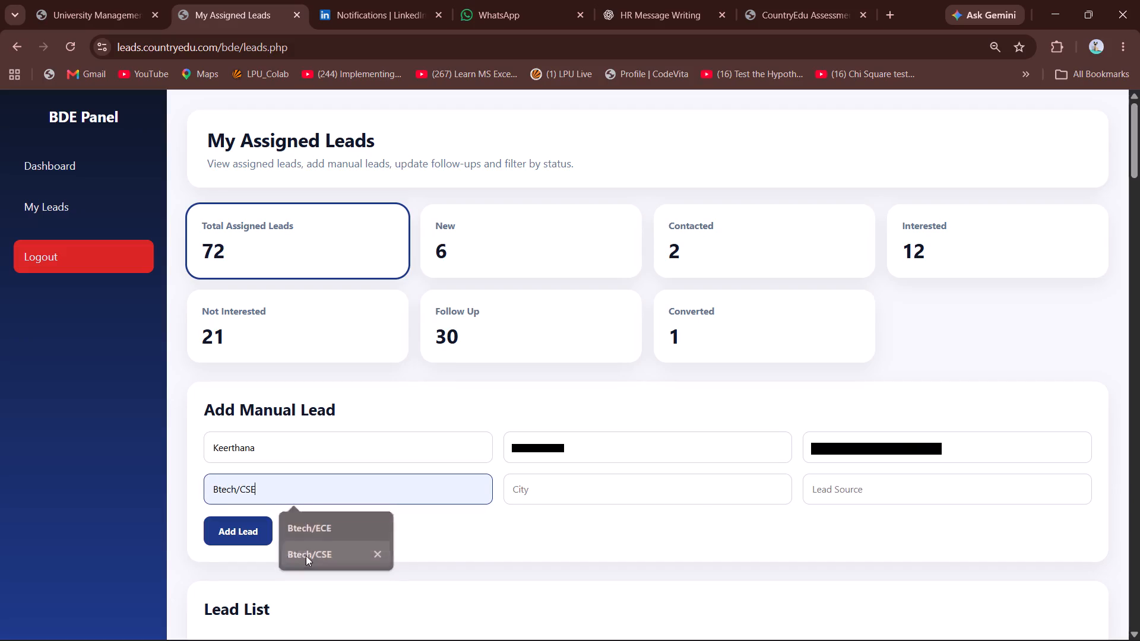
{"action": "left_click", "coordinate": [592, 495]}
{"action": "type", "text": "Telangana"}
{"action": "left_click", "coordinate": [855, 503]}
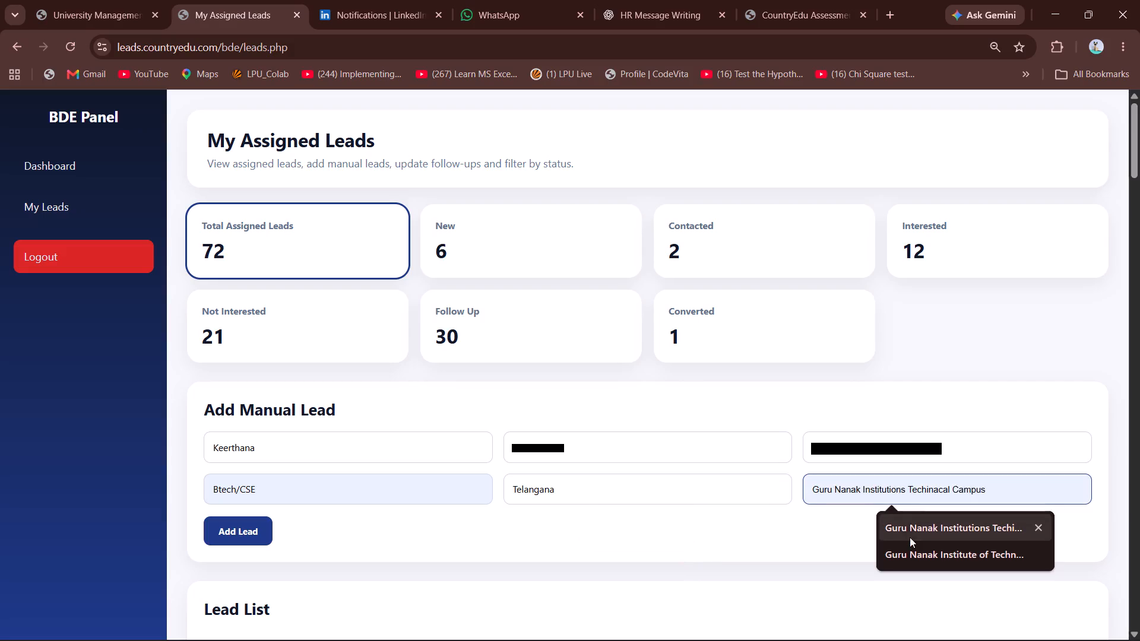
{"action": "left_click", "coordinate": [912, 548]}
{"action": "left_click", "coordinate": [264, 534]}
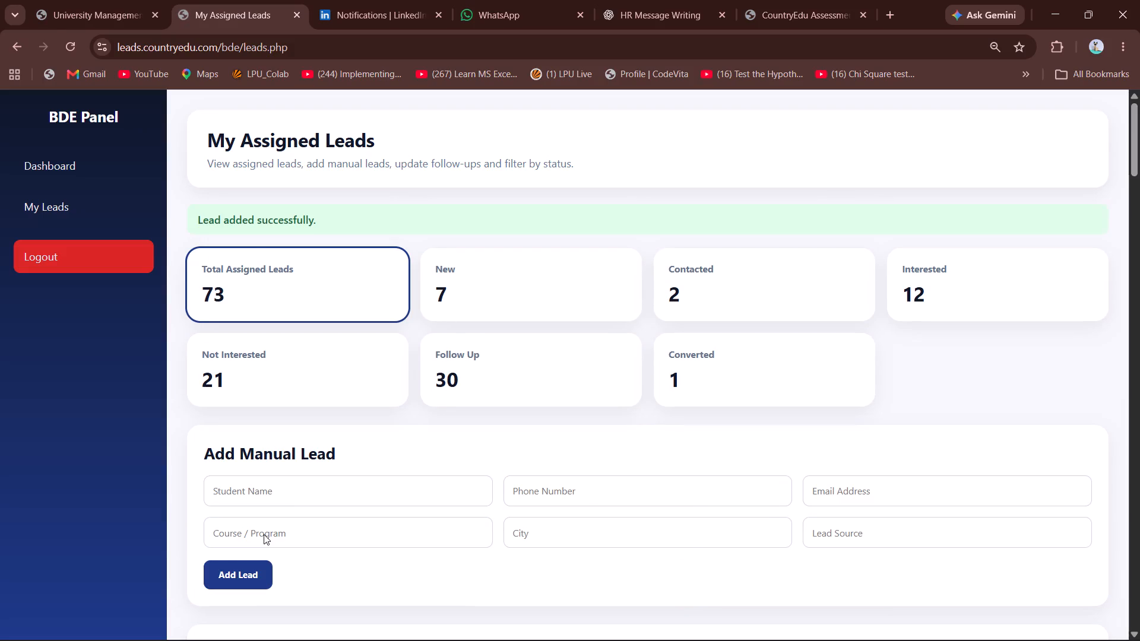
Open the follow-up page for the Keerthana lead from the lead list.
{"action": "left_click", "coordinate": [99, 216]}
{"action": "scroll", "coordinate": [464, 432], "scroll_direction": "down", "scroll_amount": 5}
{"action": "scroll", "coordinate": [967, 323], "scroll_direction": "up", "scroll_amount": 1}
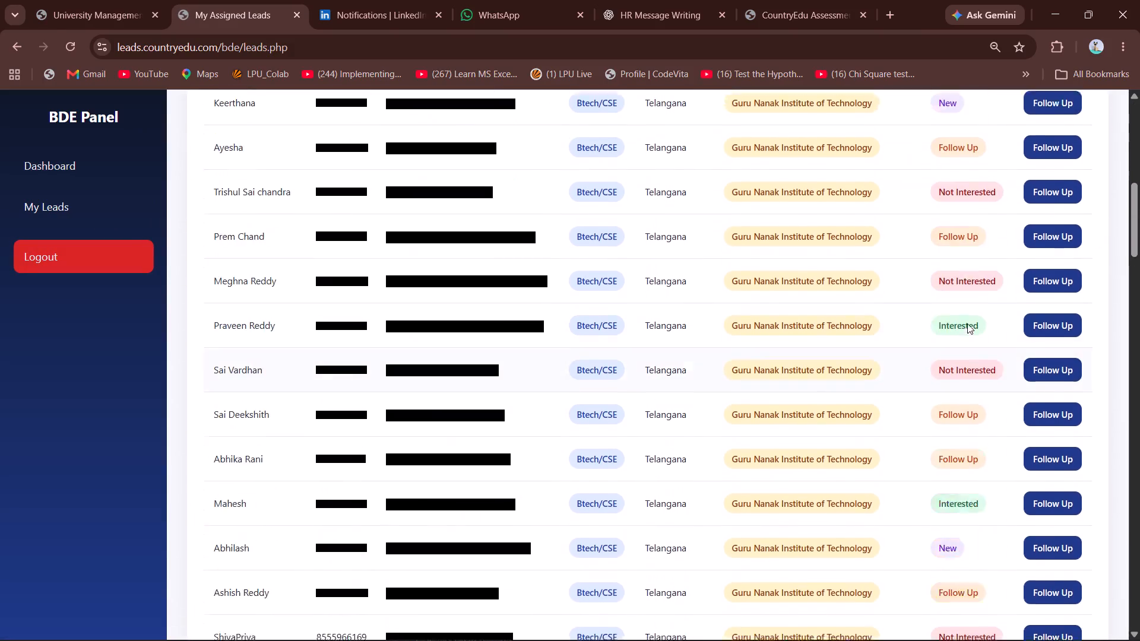
{"action": "scroll", "coordinate": [967, 323], "scroll_direction": "up", "scroll_amount": 1}
{"action": "left_click", "coordinate": [1065, 209]}
Write the follow-up remark "She is not interested in any job oppurtunity." for Keerthana.
{"action": "scroll", "coordinate": [442, 435], "scroll_direction": "down", "scroll_amount": 1}
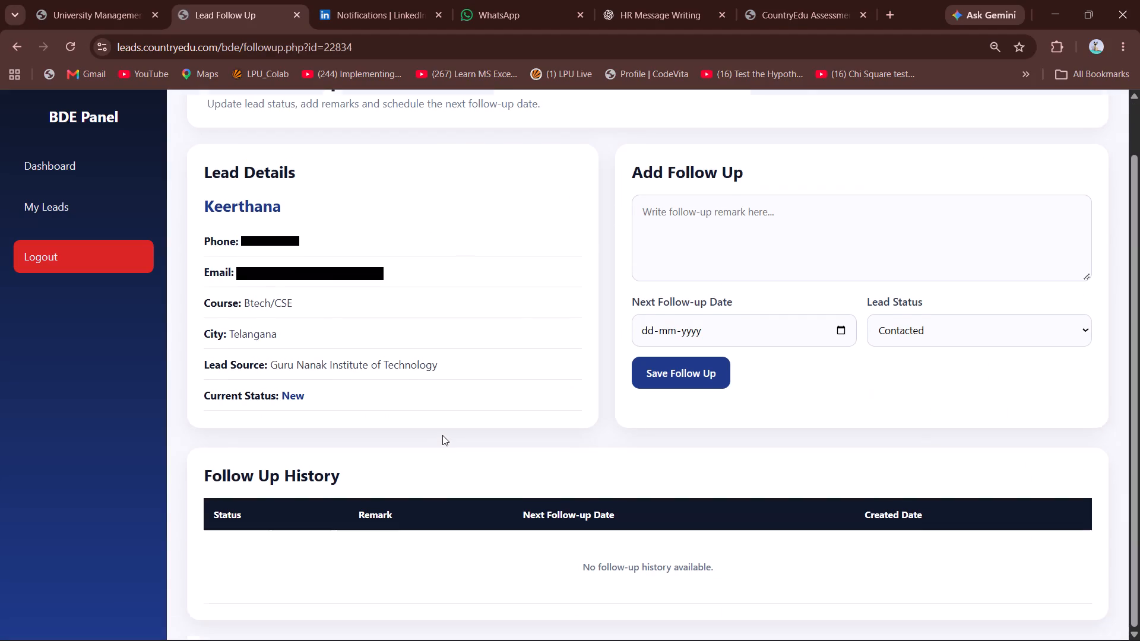
{"action": "scroll", "coordinate": [442, 435], "scroll_direction": "down", "scroll_amount": 1}
{"action": "left_click", "coordinate": [680, 231]}
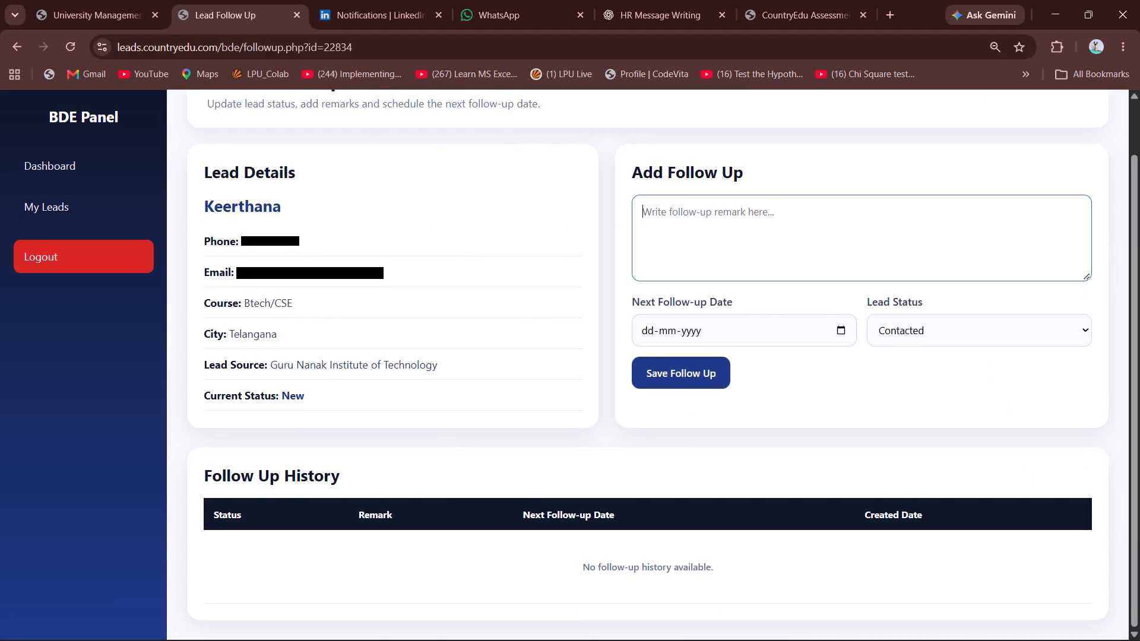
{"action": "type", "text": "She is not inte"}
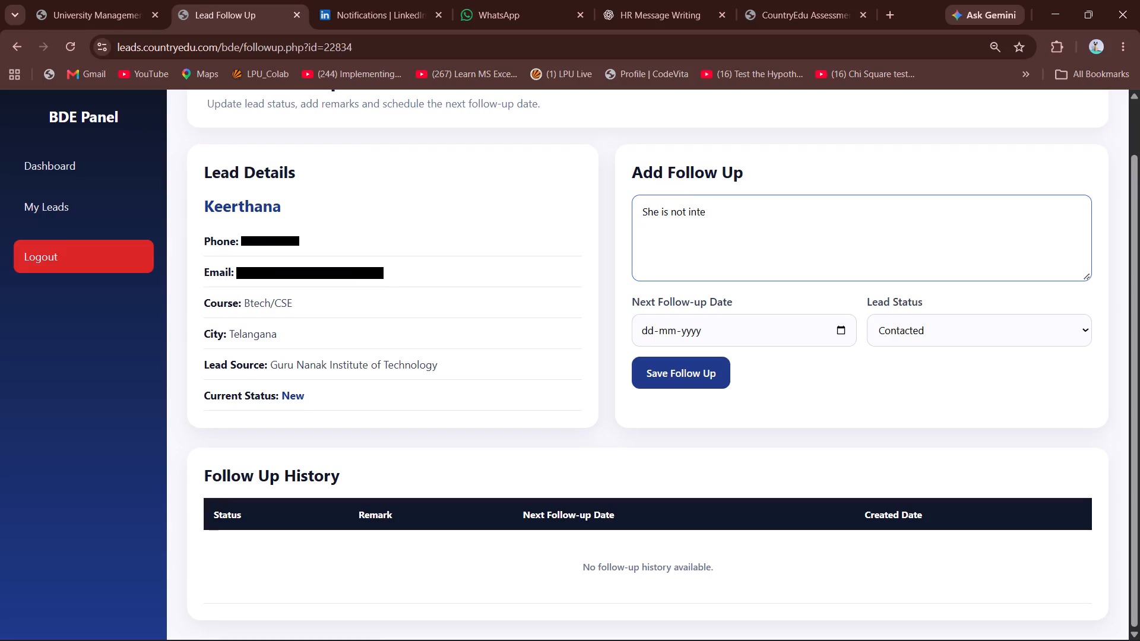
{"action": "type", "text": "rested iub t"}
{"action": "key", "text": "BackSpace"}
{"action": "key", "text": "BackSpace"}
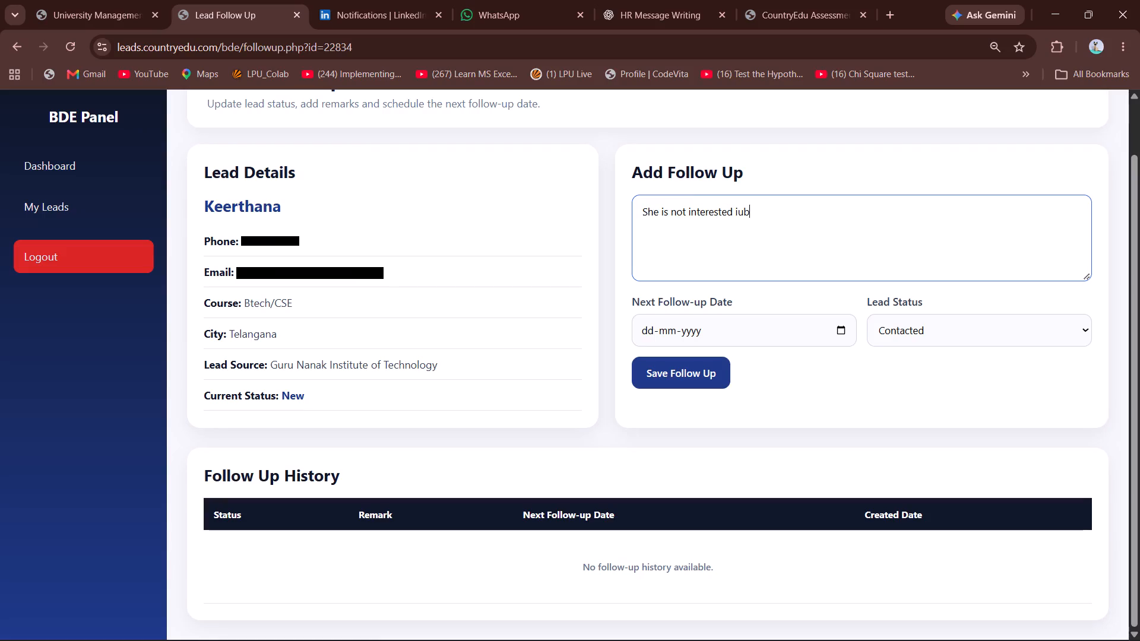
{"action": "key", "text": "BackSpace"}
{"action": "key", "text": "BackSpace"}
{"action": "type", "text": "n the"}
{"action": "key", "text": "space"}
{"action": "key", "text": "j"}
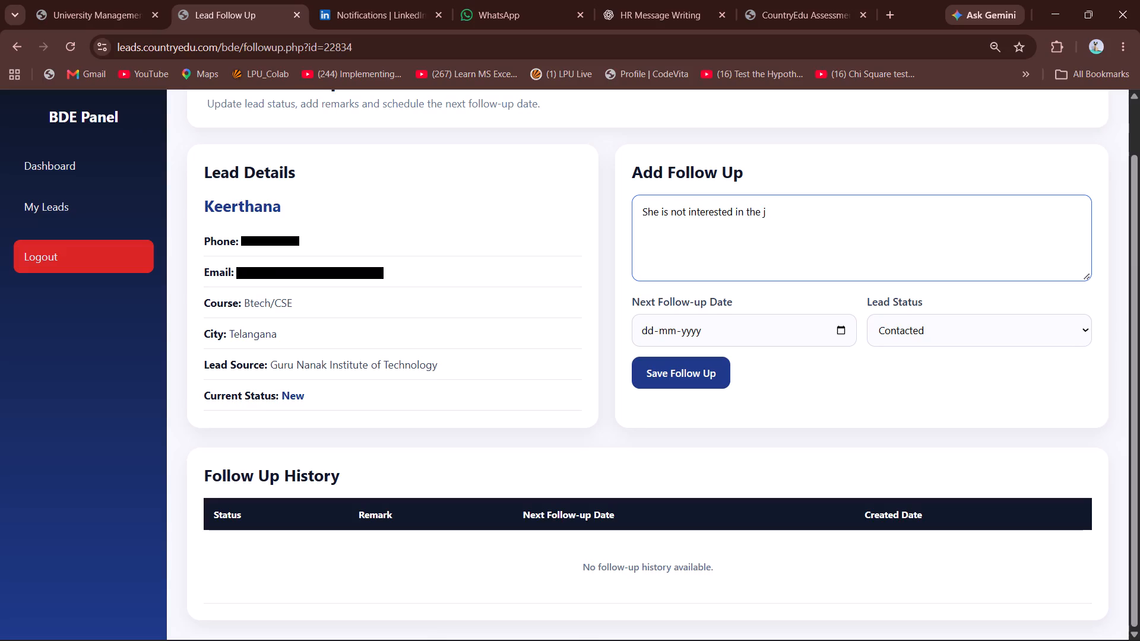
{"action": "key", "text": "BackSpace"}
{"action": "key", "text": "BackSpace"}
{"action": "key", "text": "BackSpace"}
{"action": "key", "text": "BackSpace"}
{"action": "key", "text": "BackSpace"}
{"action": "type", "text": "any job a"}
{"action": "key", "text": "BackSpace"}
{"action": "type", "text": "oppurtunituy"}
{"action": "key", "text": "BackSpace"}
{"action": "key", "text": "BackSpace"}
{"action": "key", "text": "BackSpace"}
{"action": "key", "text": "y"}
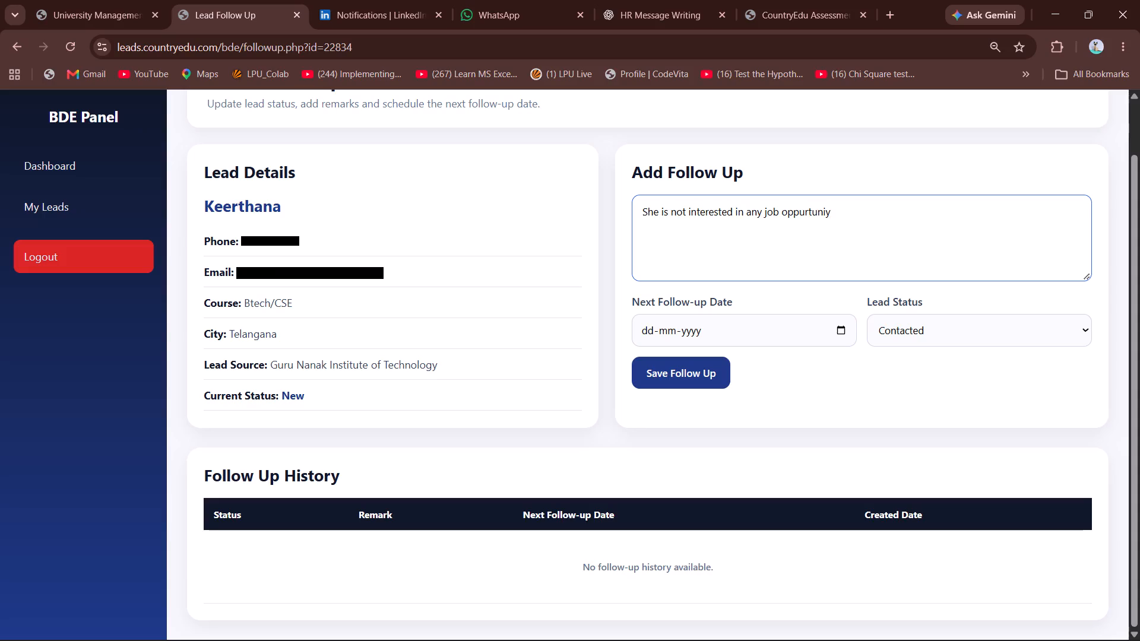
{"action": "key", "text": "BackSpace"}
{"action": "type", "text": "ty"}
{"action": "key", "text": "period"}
Set the next follow-up date to today, 04-11-2026, and the lead status to Not Interested, and save the follow-up.
{"action": "left_click", "coordinate": [847, 326]}
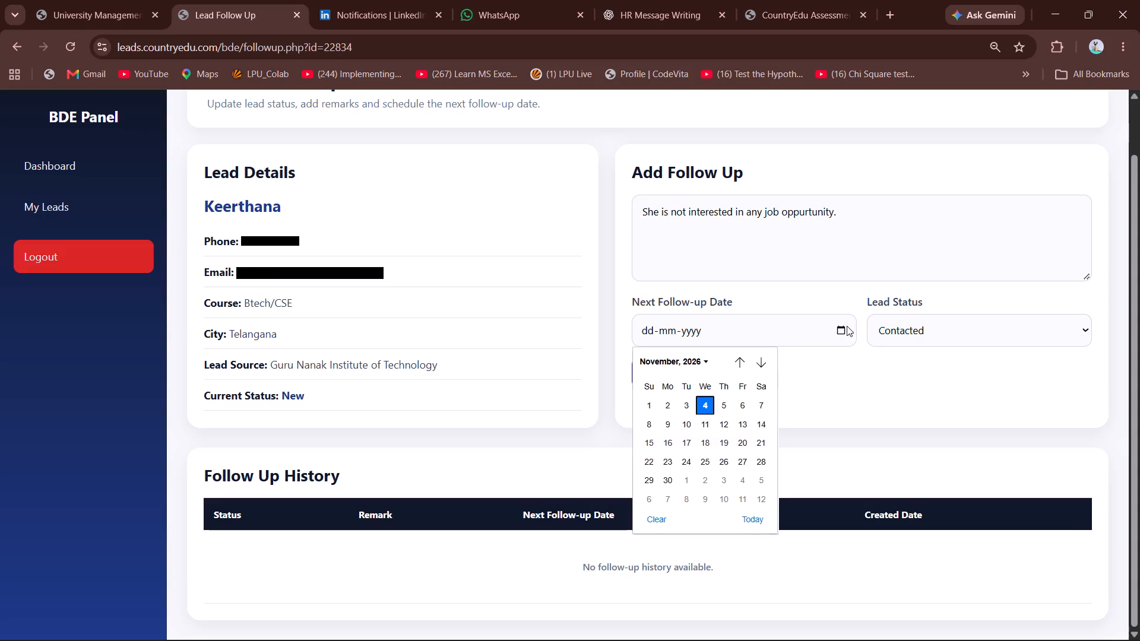
{"action": "left_click", "coordinate": [764, 521]}
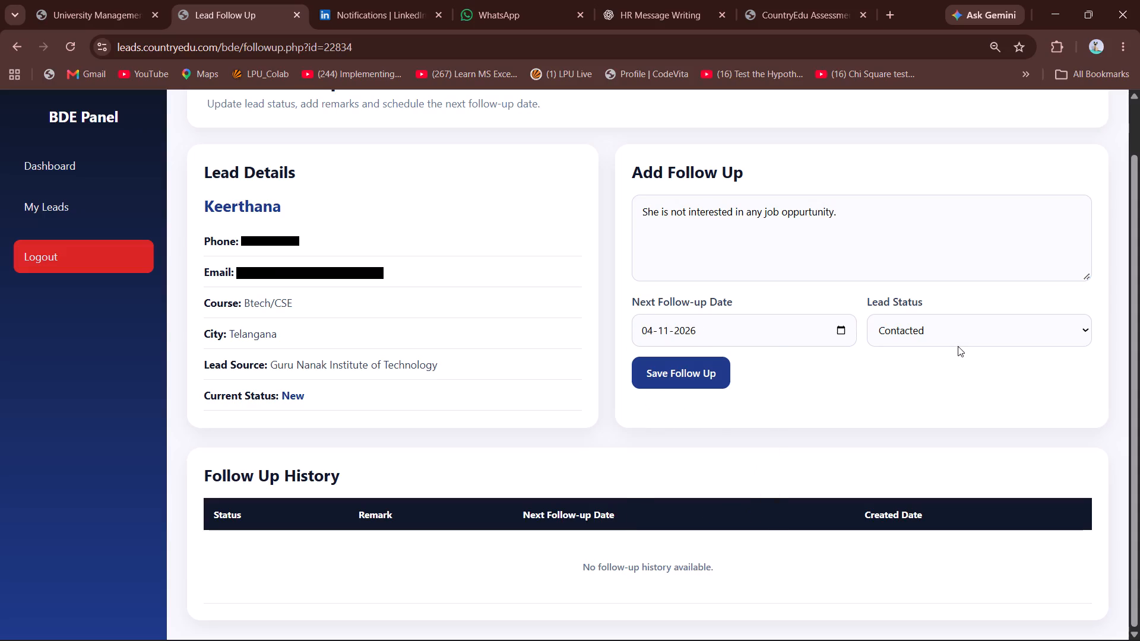
{"action": "left_click", "coordinate": [957, 338]}
{"action": "left_click", "coordinate": [928, 395]}
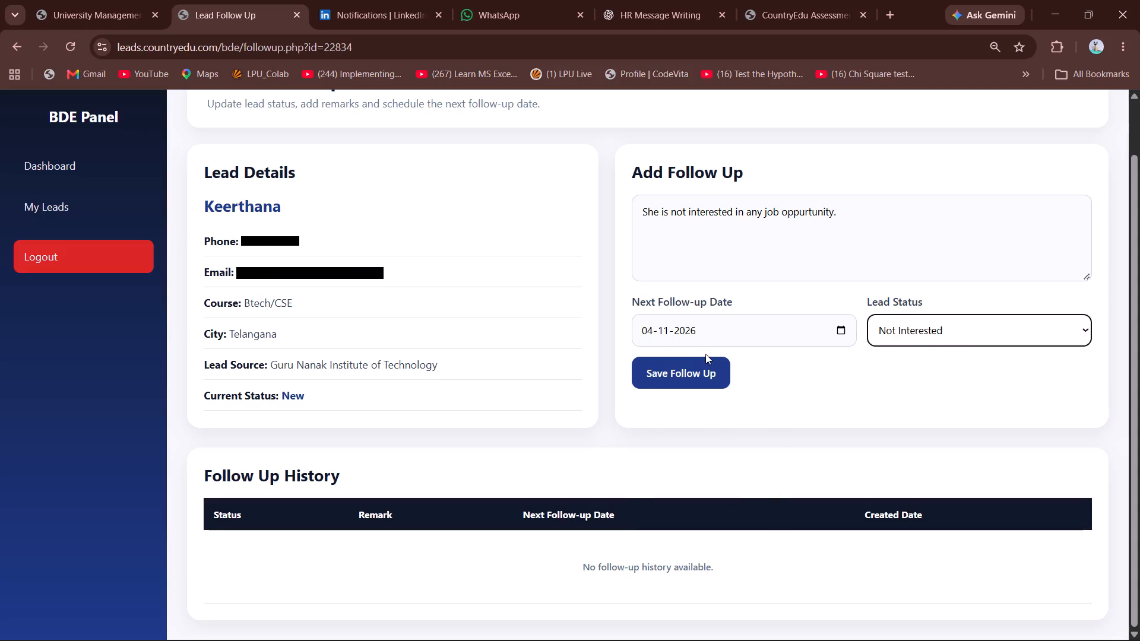
{"action": "left_click", "coordinate": [695, 363]}
Return to the My Assigned Leads page and enter Srujana as the student name for a new manual lead.
{"action": "left_click", "coordinate": [105, 207]}
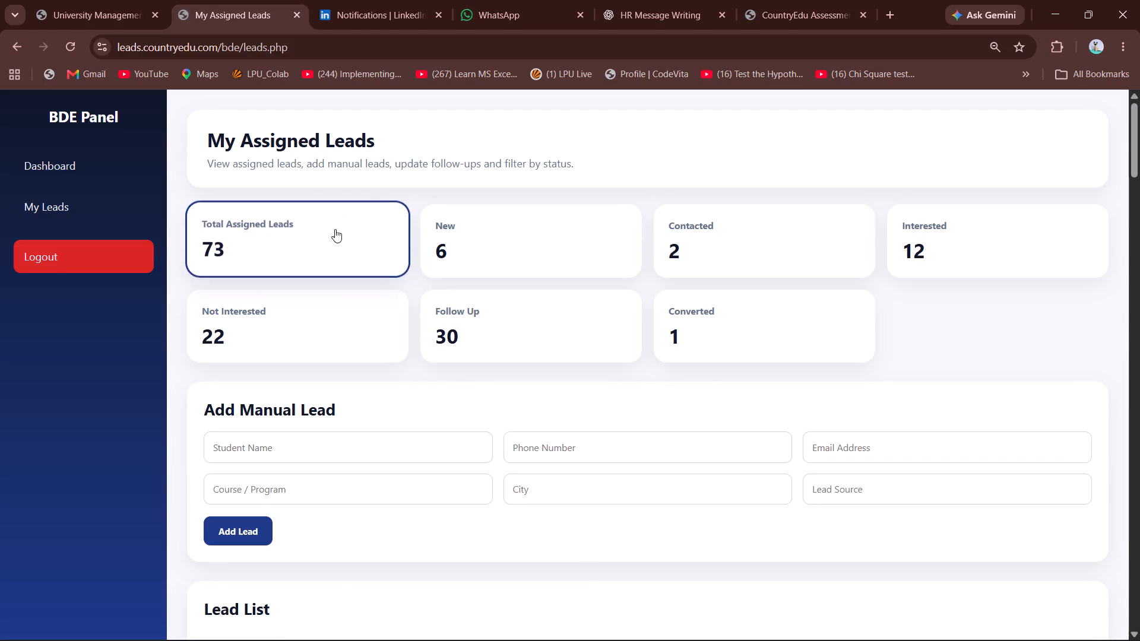
{"action": "left_click", "coordinate": [360, 439]}
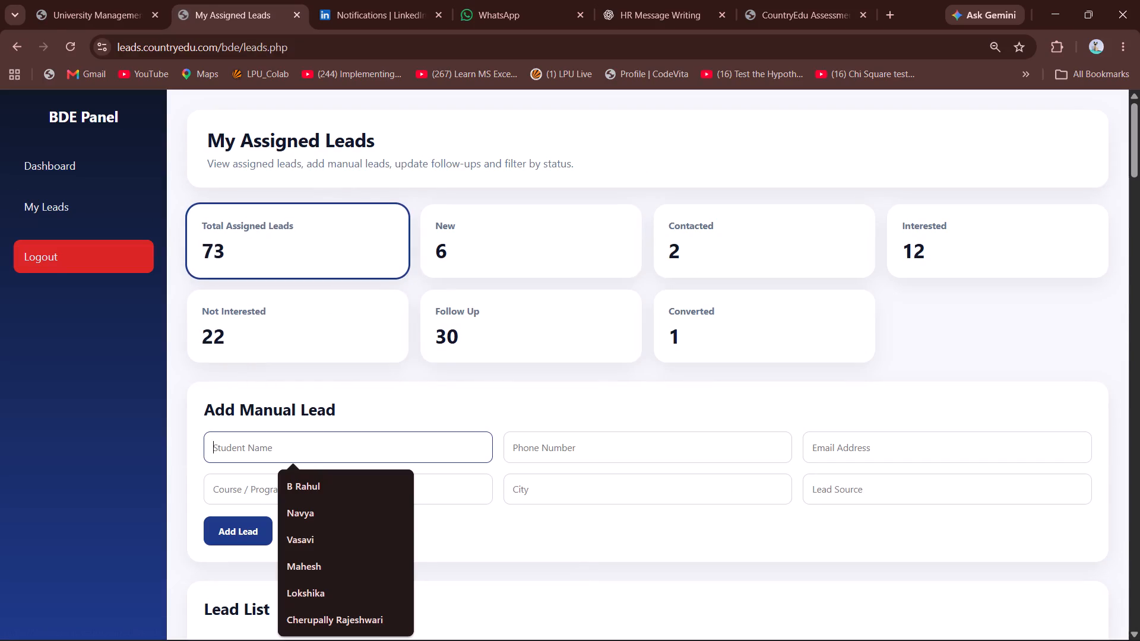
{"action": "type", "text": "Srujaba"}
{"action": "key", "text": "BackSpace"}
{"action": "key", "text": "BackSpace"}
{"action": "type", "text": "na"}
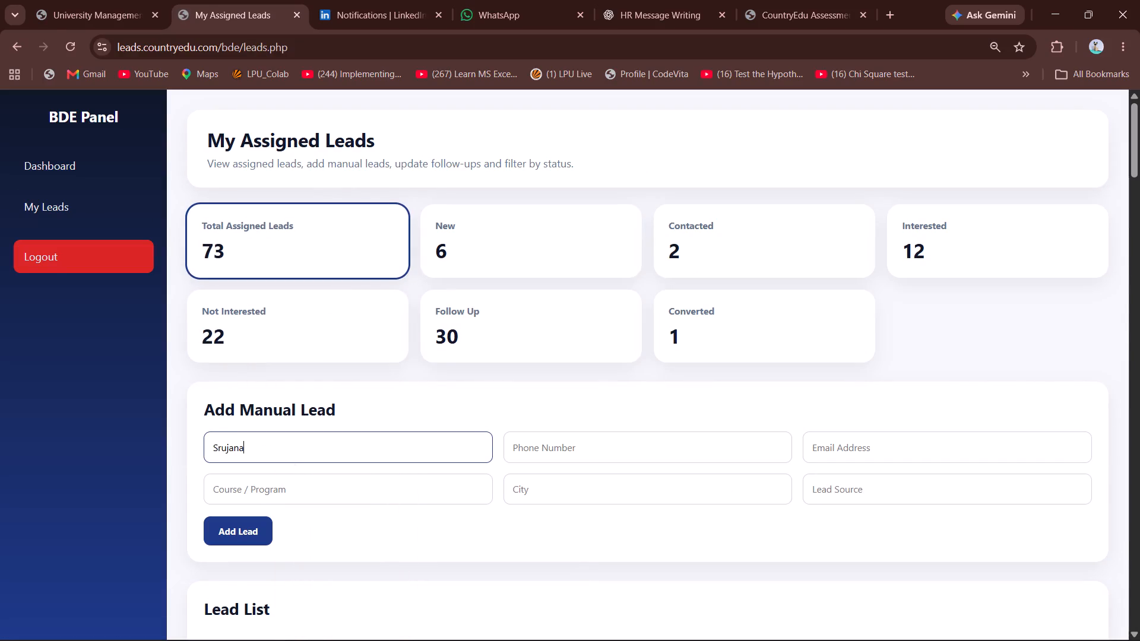
Enter the phone number for the Srujana lead.
{"action": "left_click", "coordinate": [549, 426]}
{"action": "left_click", "coordinate": [548, 431]}
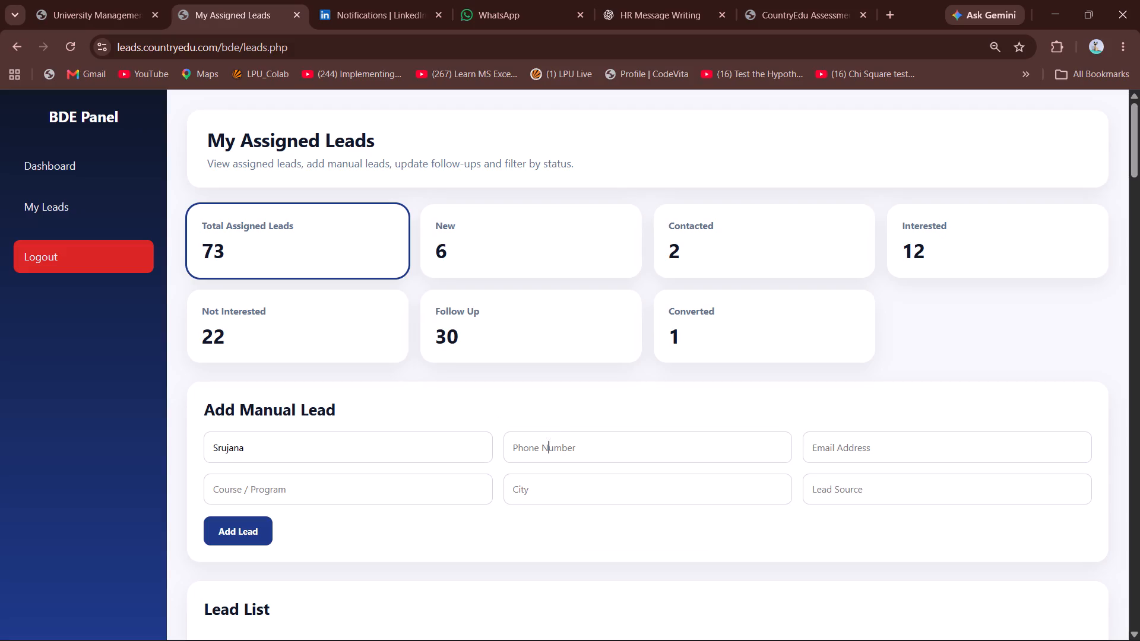
{"action": "left_click", "coordinate": [546, 437]}
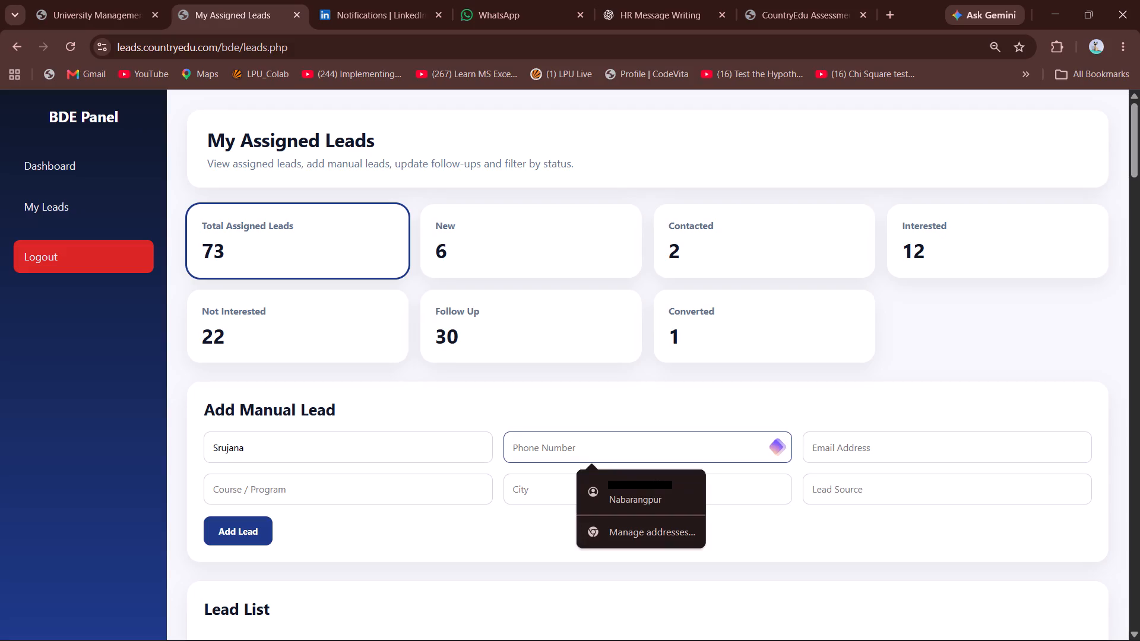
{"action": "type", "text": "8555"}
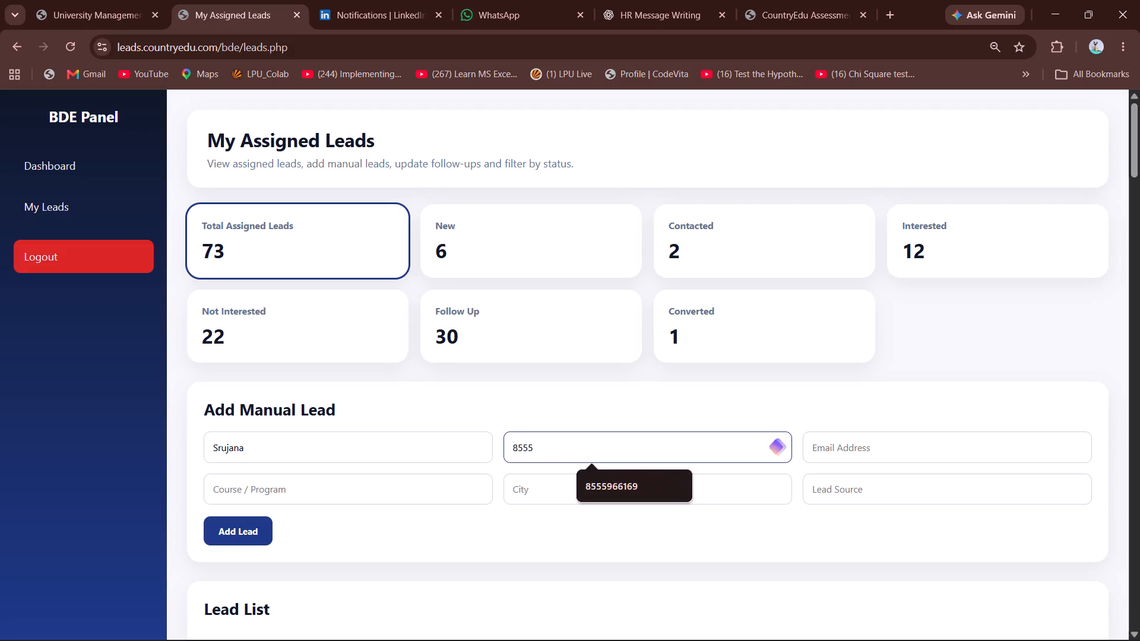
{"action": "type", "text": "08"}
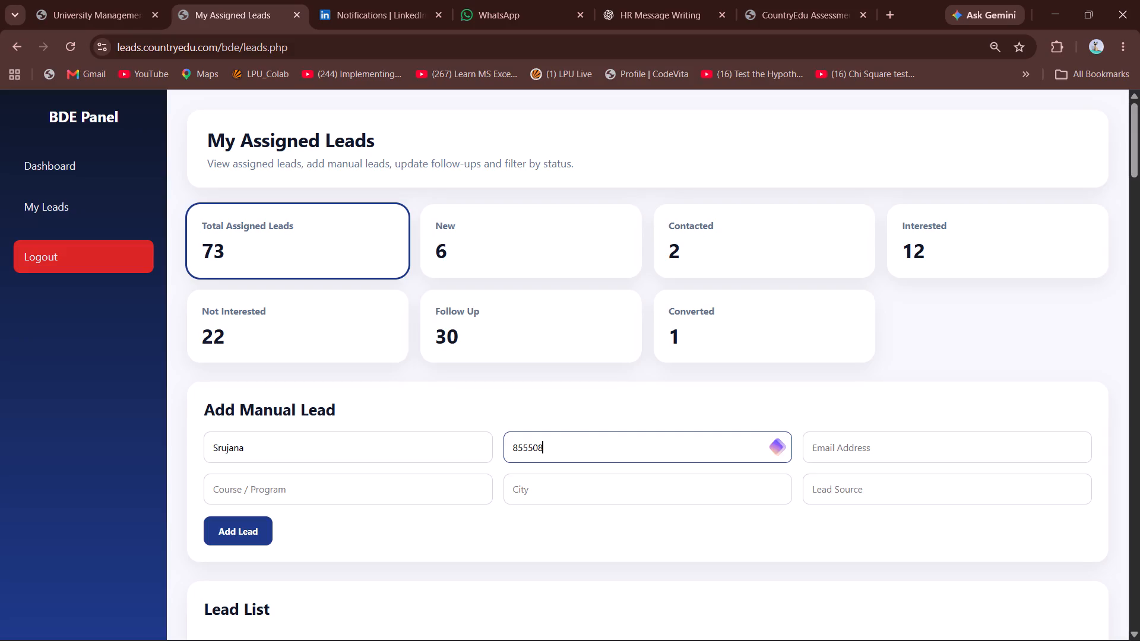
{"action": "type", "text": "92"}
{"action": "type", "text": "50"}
Enter the email address for the Srujana lead.
{"action": "left_click", "coordinate": [859, 452]}
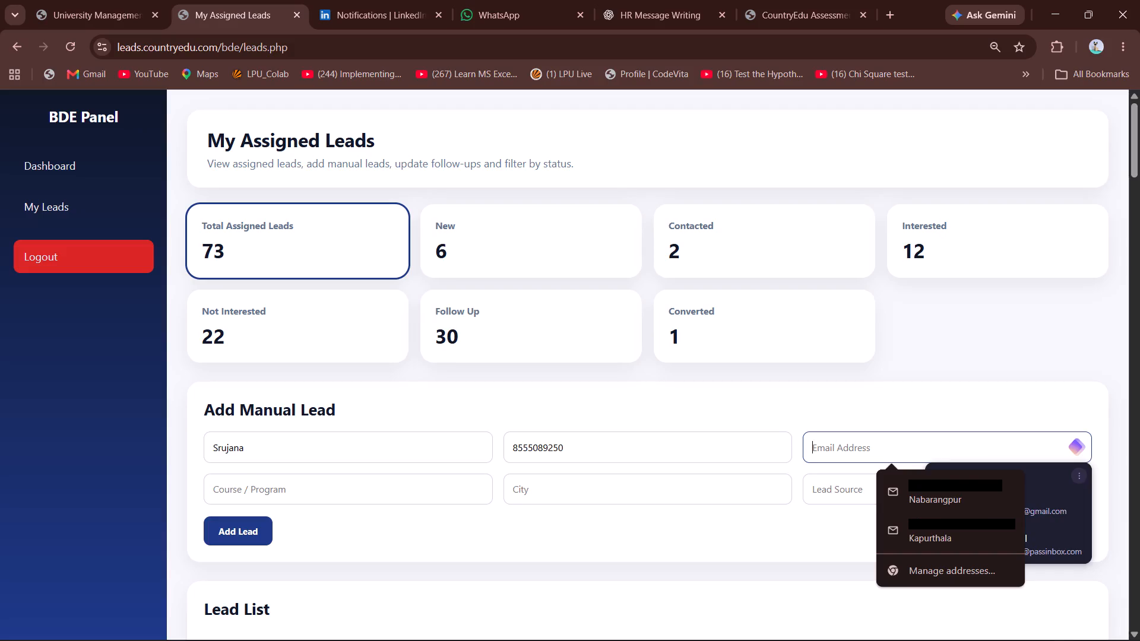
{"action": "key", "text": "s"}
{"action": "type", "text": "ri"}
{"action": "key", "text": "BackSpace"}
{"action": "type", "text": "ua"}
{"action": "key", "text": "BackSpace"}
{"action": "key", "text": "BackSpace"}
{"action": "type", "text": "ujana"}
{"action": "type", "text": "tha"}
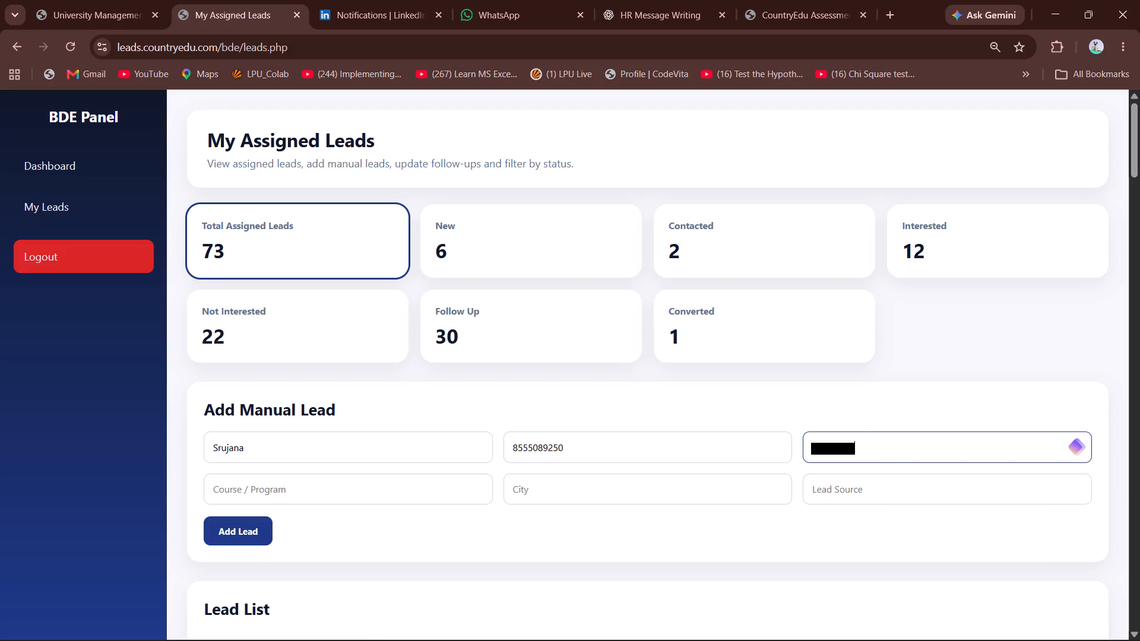
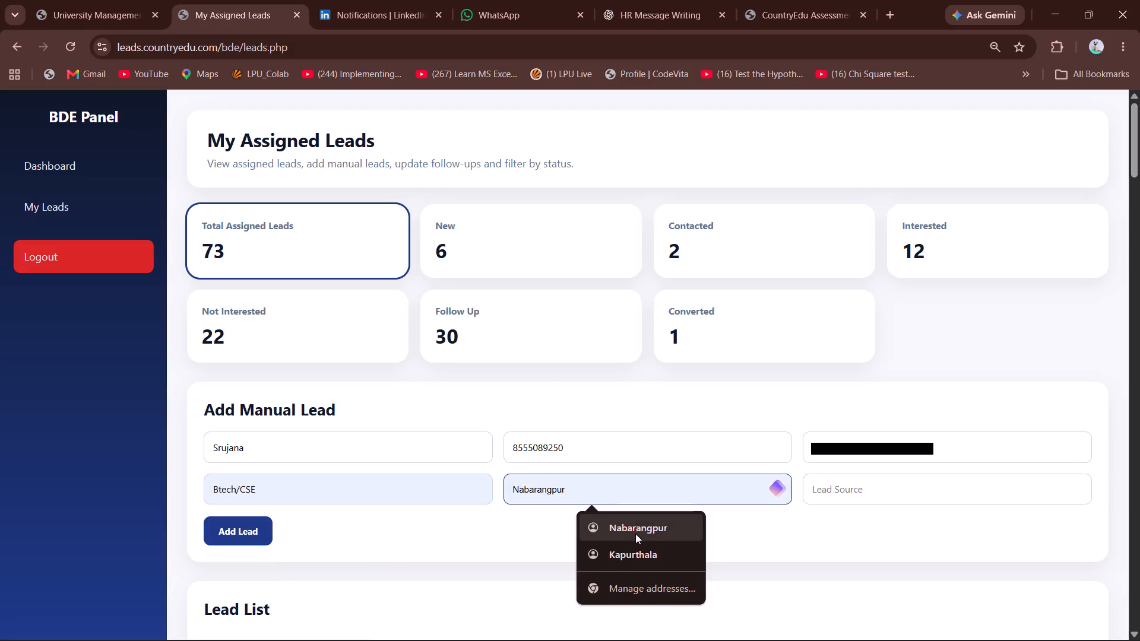
Set the city to Telangana and the lead source to Guru Nanak Institute of Technology, and add the Srujana lead.
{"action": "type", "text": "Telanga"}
{"action": "left_click", "coordinate": [622, 537]}
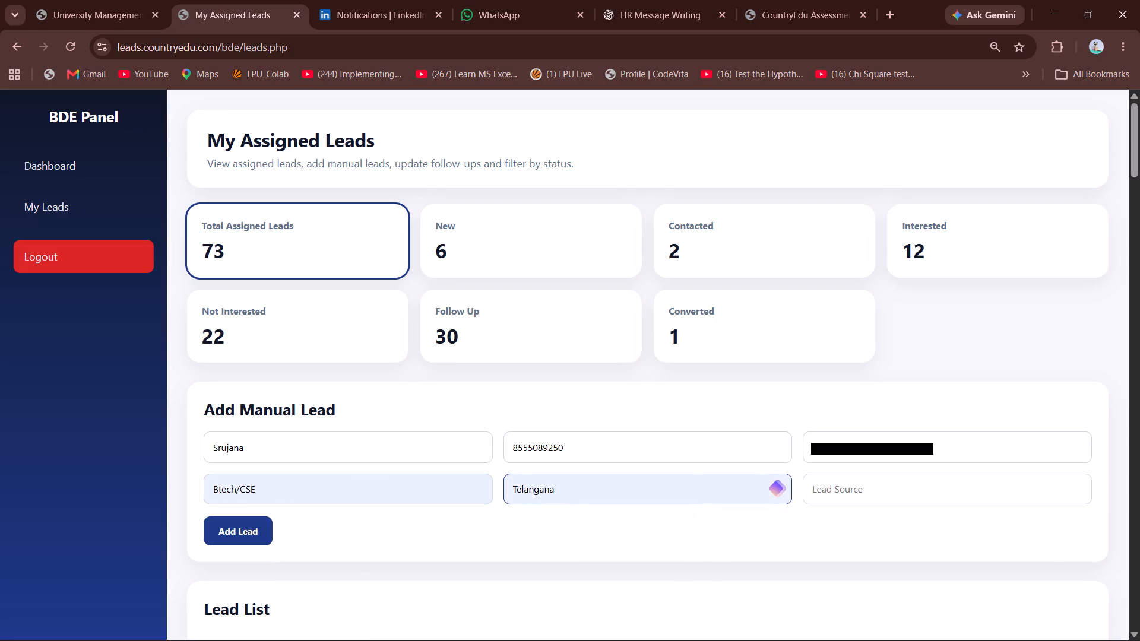
{"action": "left_click", "coordinate": [933, 484]}
{"action": "left_click", "coordinate": [954, 560]}
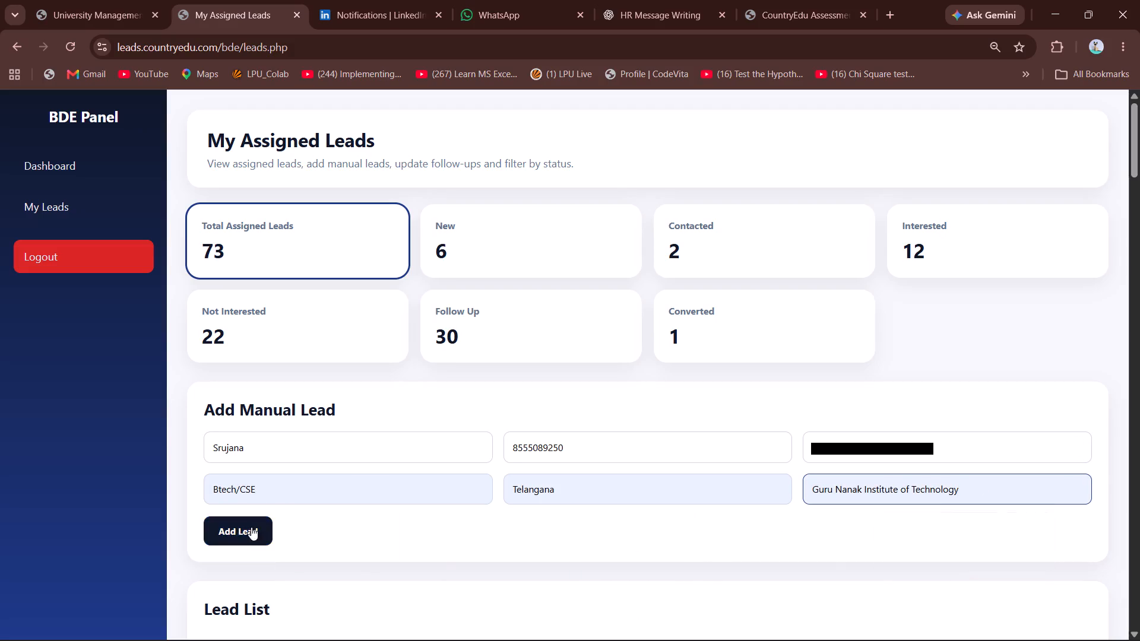
{"action": "left_click", "coordinate": [235, 527]}
Open the follow-up for Srujana and enter the remark "She shown some interest towards workshop i need to call her again.".
{"action": "scroll", "coordinate": [381, 316], "scroll_direction": "down", "scroll_amount": 4}
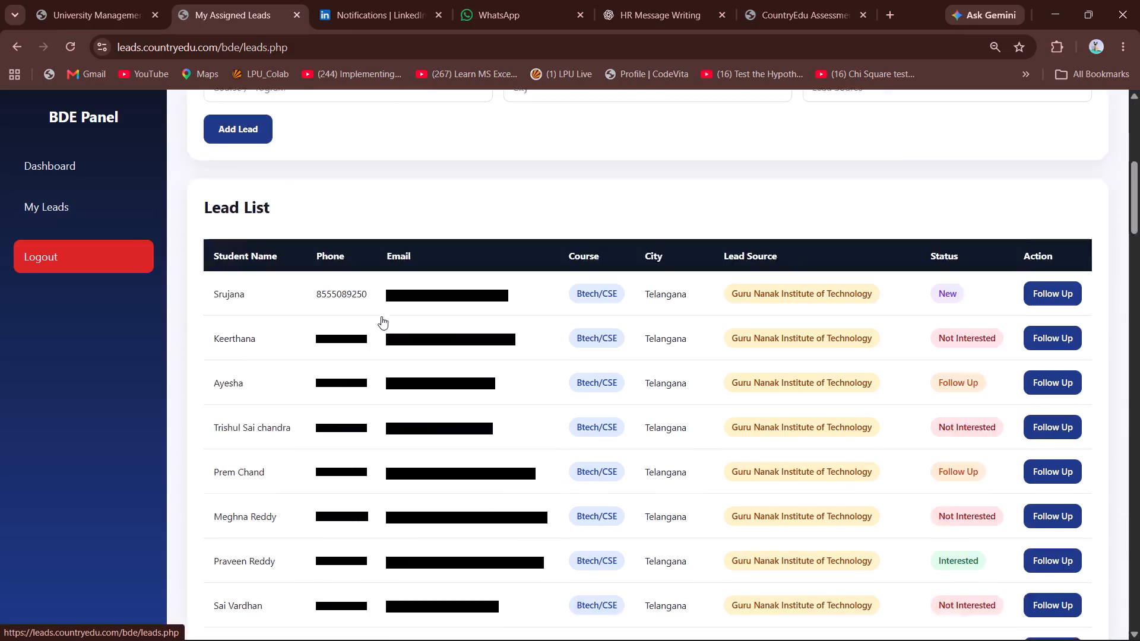
{"action": "scroll", "coordinate": [1073, 142], "scroll_direction": "up", "scroll_amount": 1}
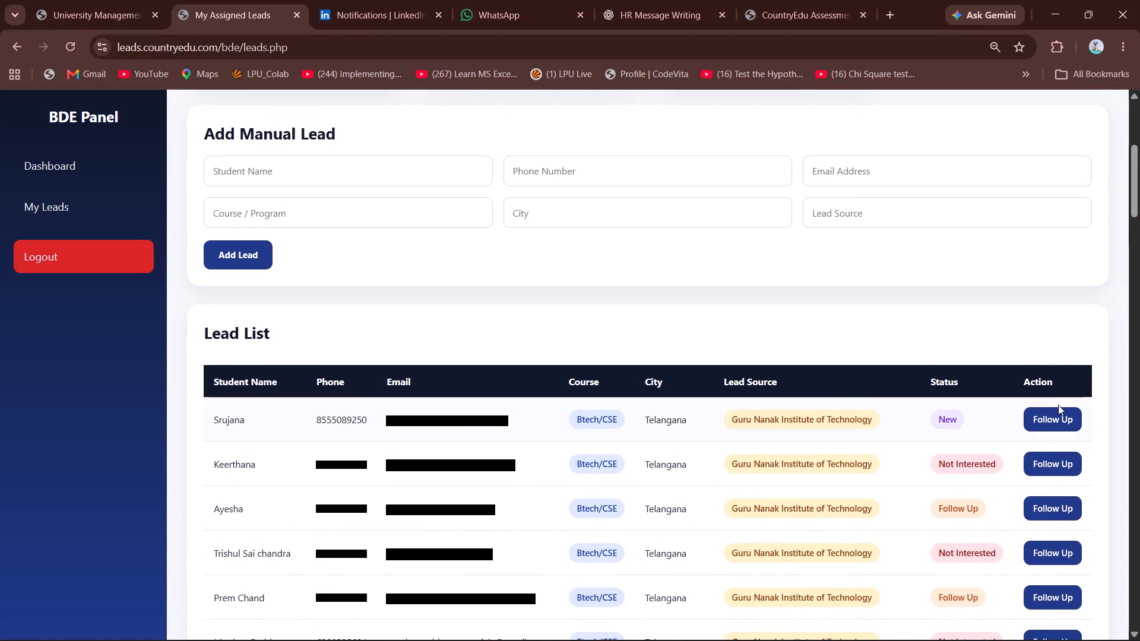
{"action": "left_click", "coordinate": [1055, 414]}
{"action": "left_click", "coordinate": [676, 275]}
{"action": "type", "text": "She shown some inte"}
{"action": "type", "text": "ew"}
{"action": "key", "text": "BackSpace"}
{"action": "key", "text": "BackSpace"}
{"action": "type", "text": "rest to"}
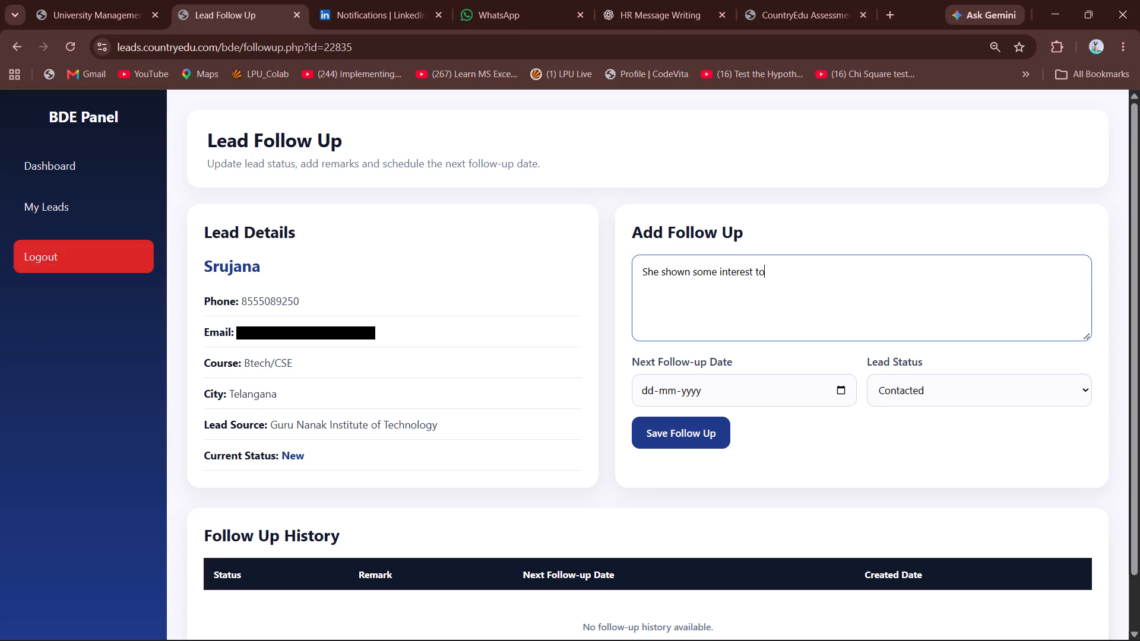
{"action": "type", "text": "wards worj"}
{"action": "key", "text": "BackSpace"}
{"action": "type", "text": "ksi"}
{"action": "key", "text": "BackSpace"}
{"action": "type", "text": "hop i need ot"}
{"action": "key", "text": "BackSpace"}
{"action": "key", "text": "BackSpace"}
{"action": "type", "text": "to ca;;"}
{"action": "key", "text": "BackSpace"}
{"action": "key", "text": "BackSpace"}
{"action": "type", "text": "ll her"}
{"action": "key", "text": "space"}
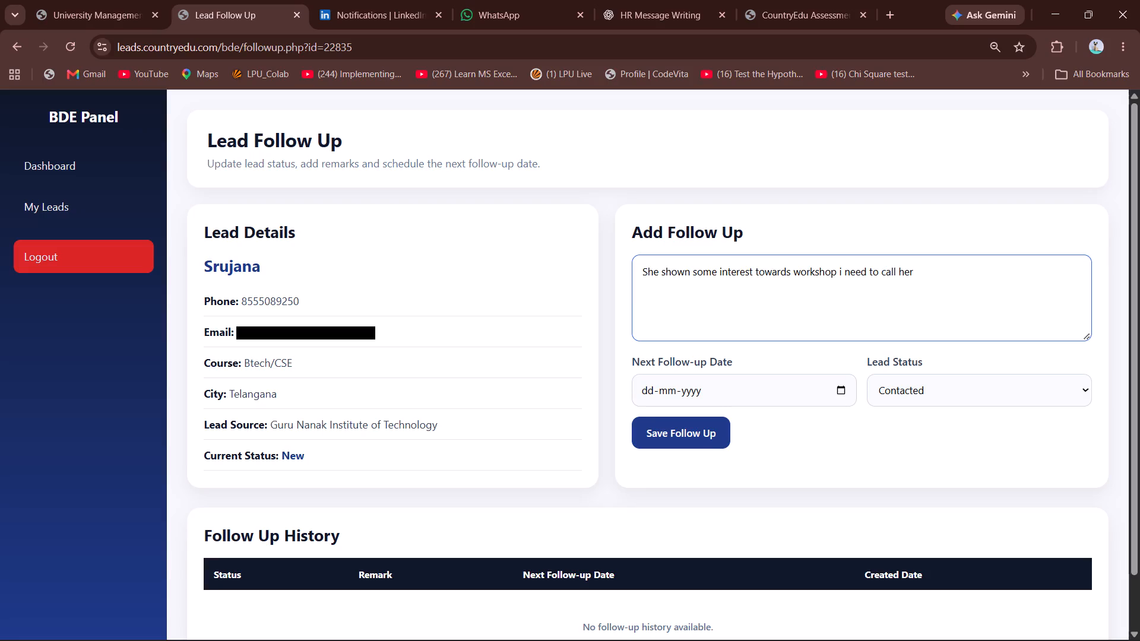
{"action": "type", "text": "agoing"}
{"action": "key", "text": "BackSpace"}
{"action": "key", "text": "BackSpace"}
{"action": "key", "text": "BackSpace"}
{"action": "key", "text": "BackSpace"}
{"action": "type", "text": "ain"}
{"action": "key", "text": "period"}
Set the next follow-up date to today, 04-11-2026, and the lead status to Interested, and save the follow-up.
{"action": "left_click", "coordinate": [839, 391]}
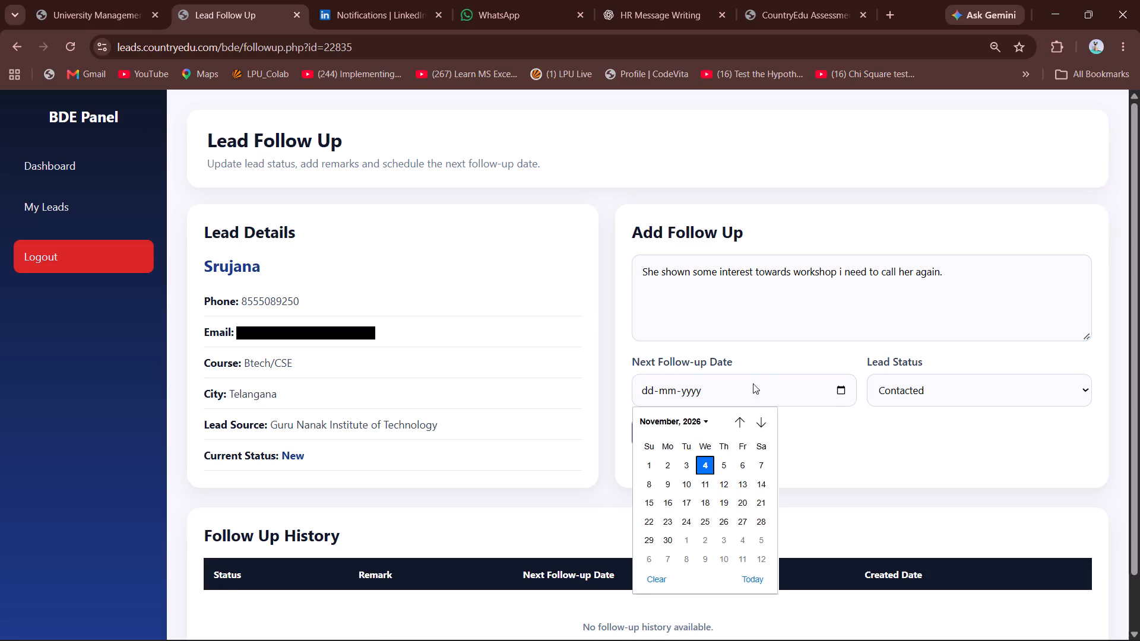
{"action": "left_click", "coordinate": [758, 582]}
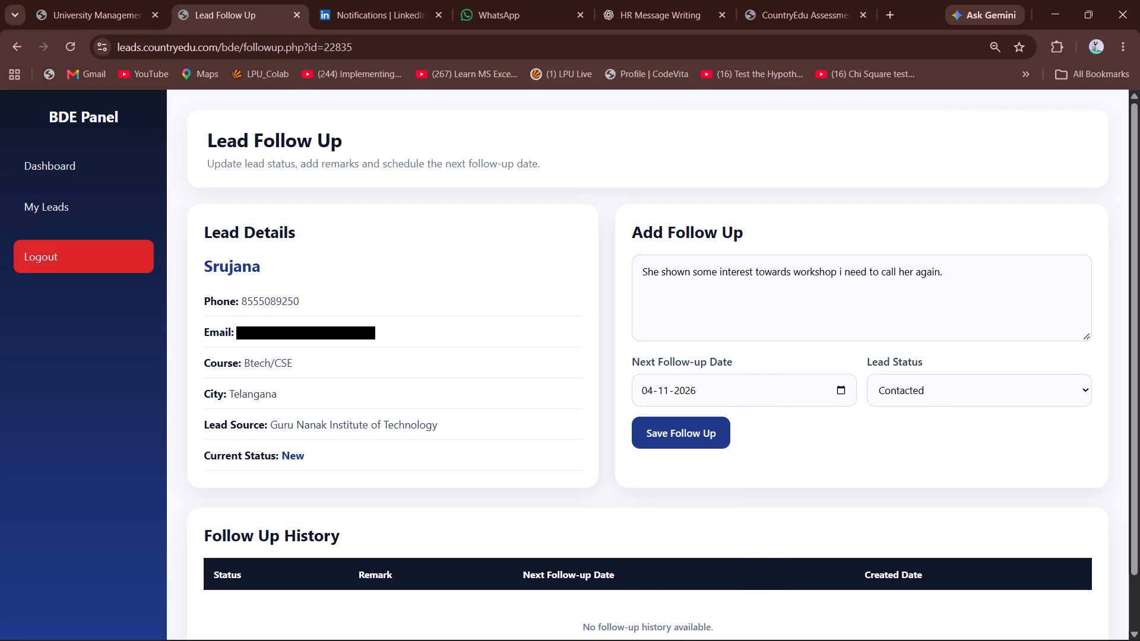
{"action": "left_click", "coordinate": [928, 402]}
{"action": "left_click", "coordinate": [911, 456]}
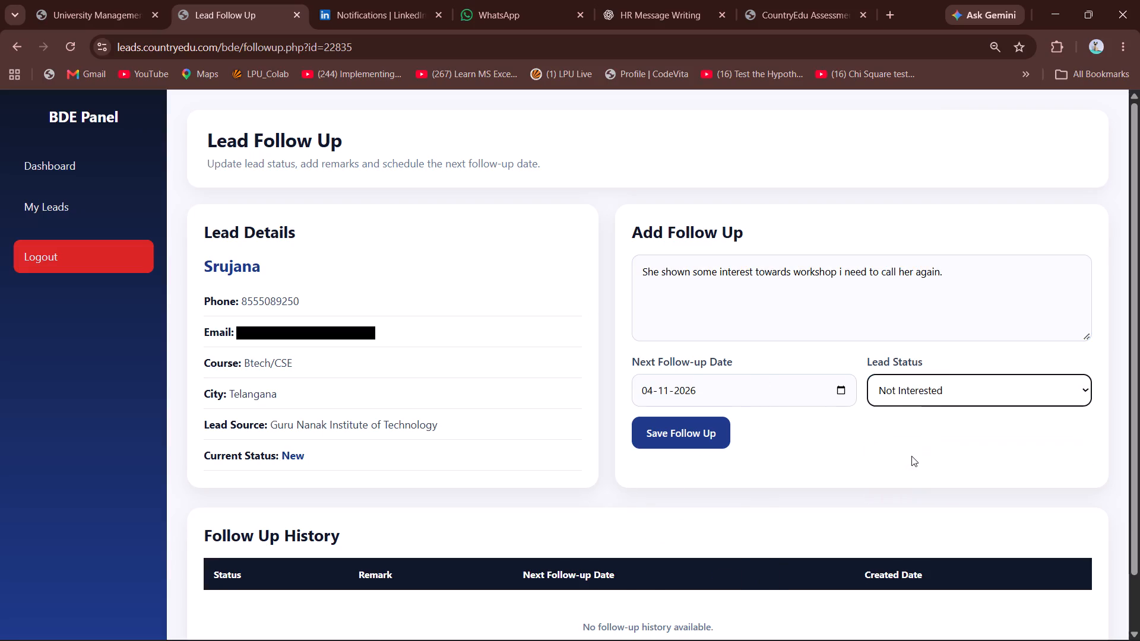
{"action": "left_click", "coordinate": [952, 380]}
{"action": "left_click", "coordinate": [926, 438]}
{"action": "left_click", "coordinate": [703, 432]}
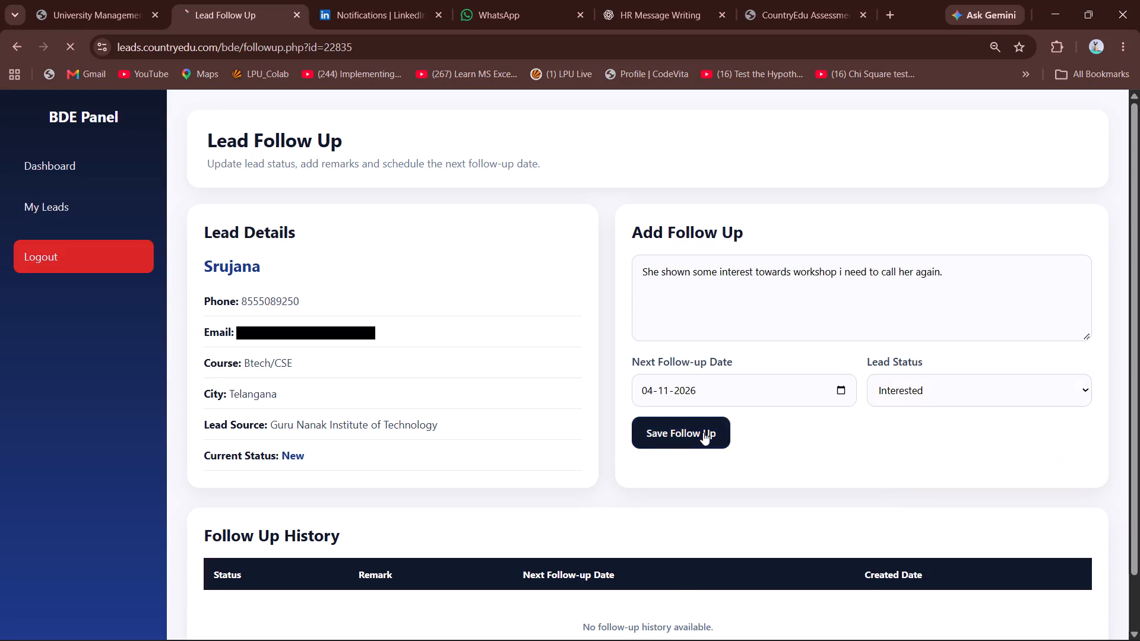
Return to the My Assigned Leads page and enter Rakesh as the student name for a new manual lead.
{"action": "left_click", "coordinate": [78, 197]}
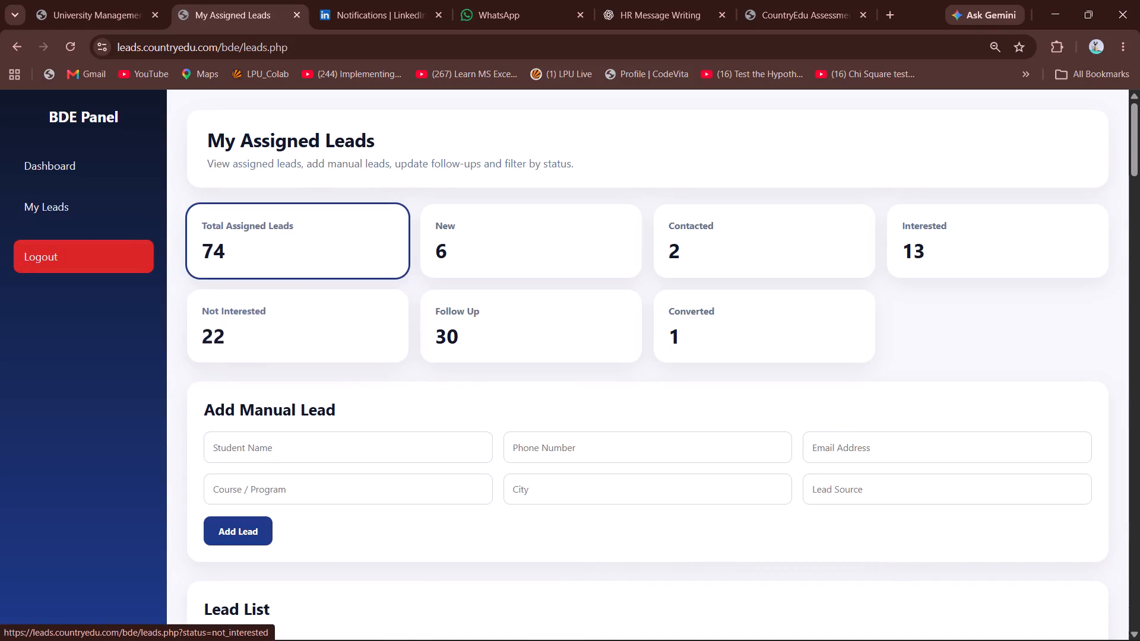
{"action": "left_click", "coordinate": [328, 449]}
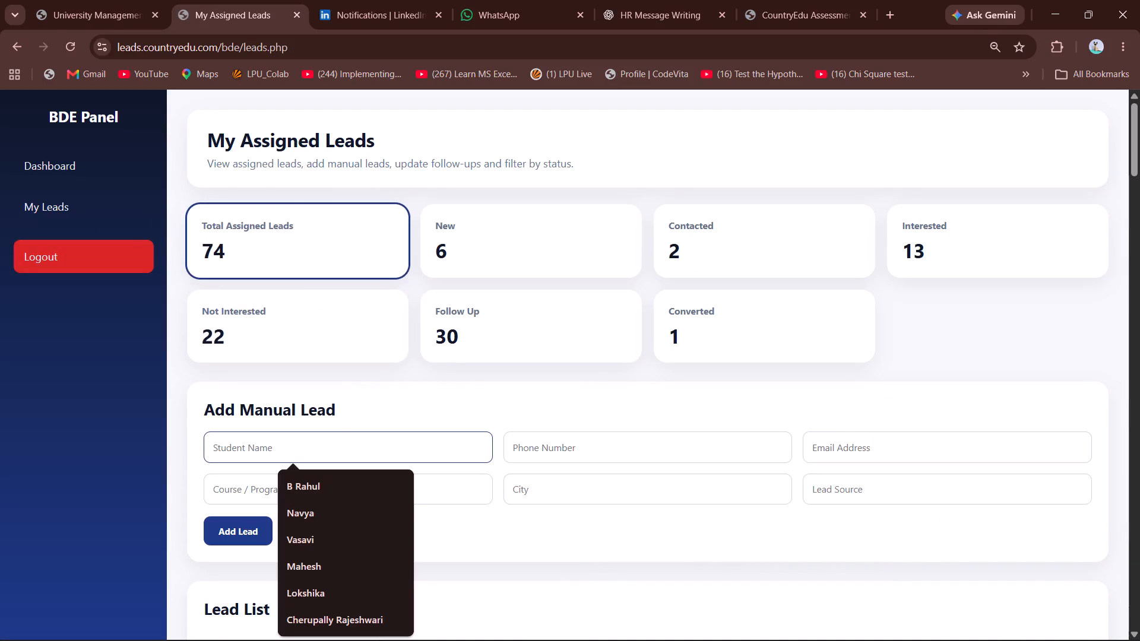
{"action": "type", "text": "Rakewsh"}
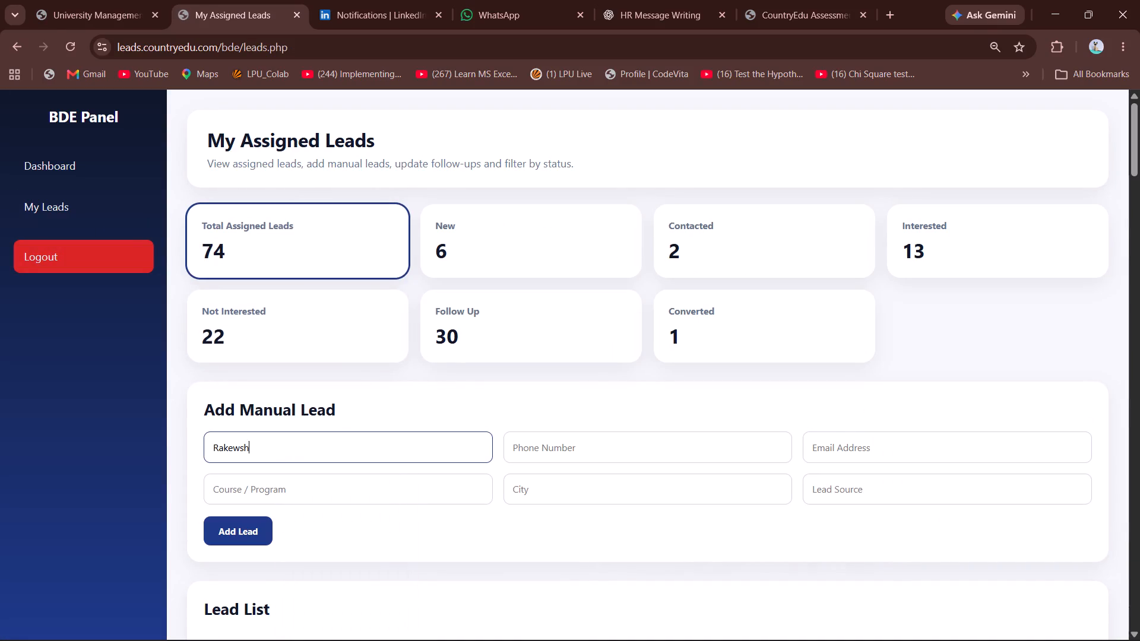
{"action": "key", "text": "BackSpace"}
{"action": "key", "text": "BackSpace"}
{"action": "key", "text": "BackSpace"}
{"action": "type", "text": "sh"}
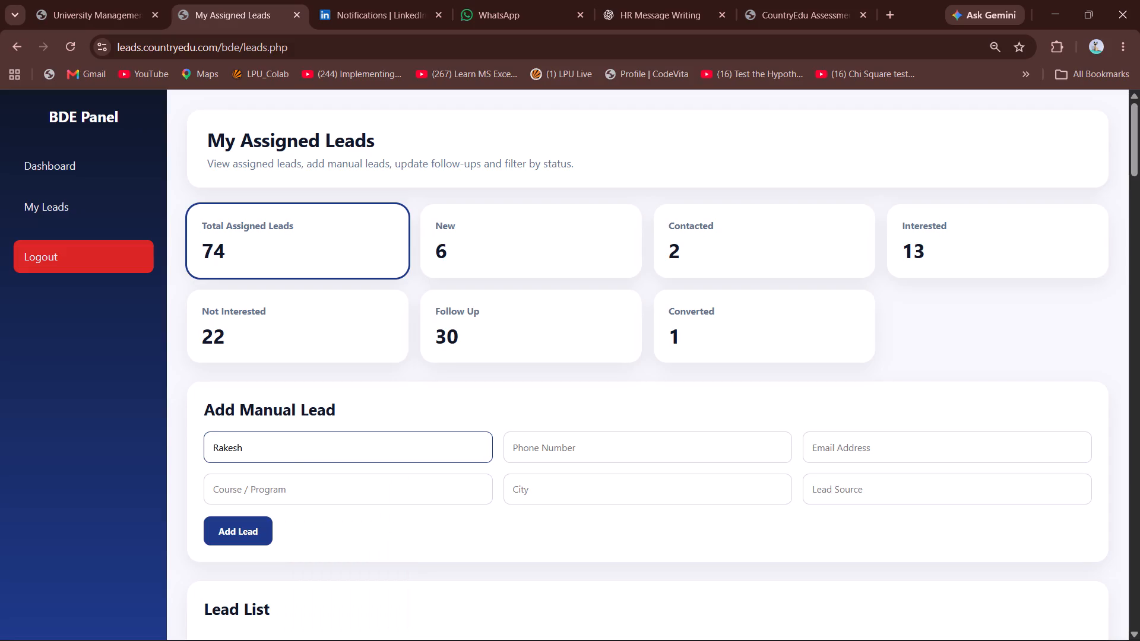
Enter the phone number for the Rakesh lead, keeping only Rakesh in the student name.
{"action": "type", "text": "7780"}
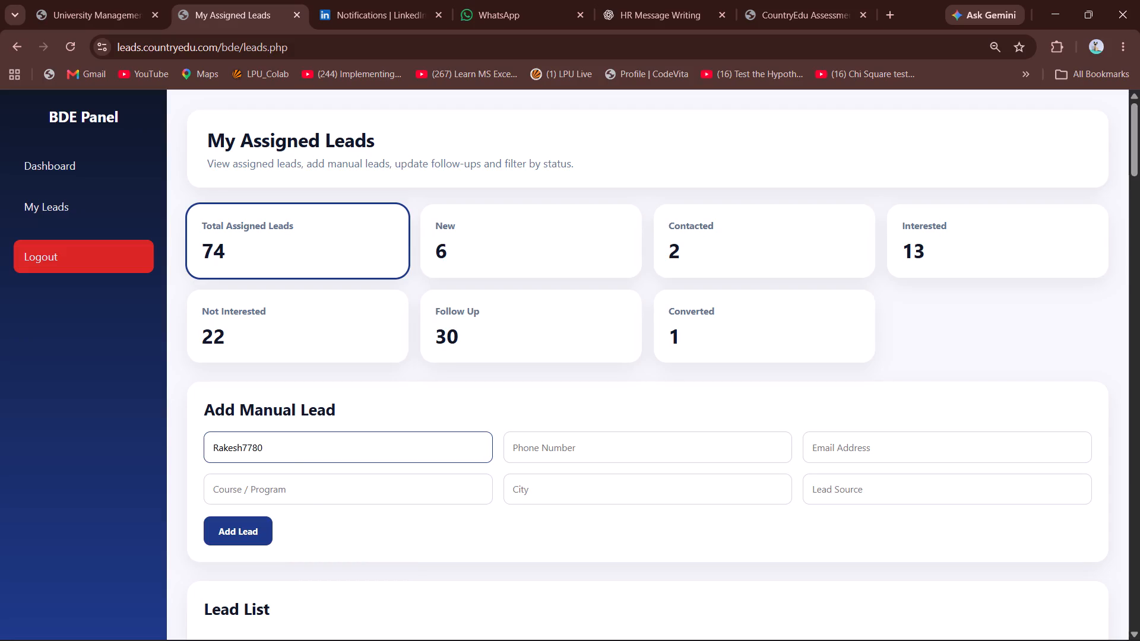
{"action": "left_click", "coordinate": [536, 449]}
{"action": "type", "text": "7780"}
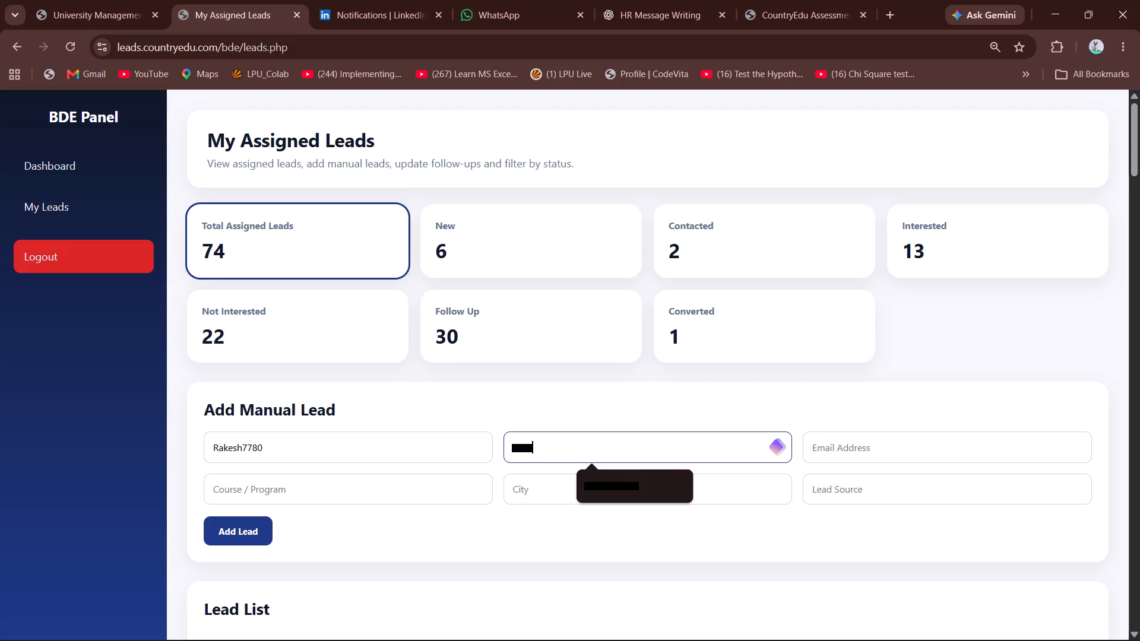
{"action": "left_click", "coordinate": [346, 462]}
{"action": "key", "text": "BackSpace"}
{"action": "key", "text": "BackSpace"}
{"action": "key", "text": "BackSpace"}
{"action": "key", "text": "BackSpace"}
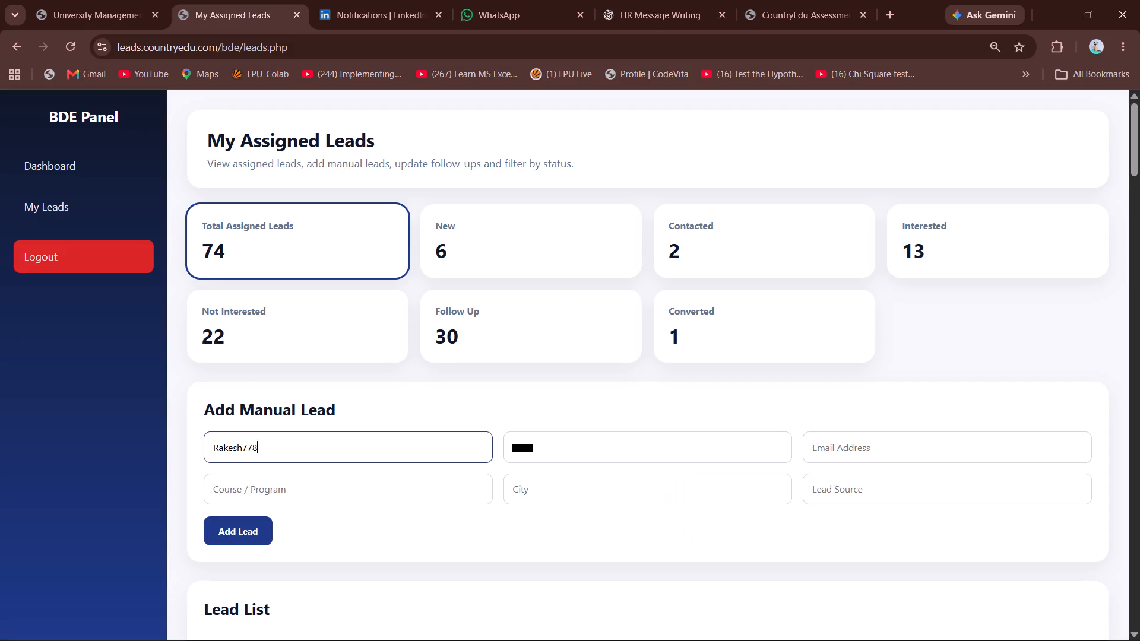
{"action": "left_click", "coordinate": [587, 462]}
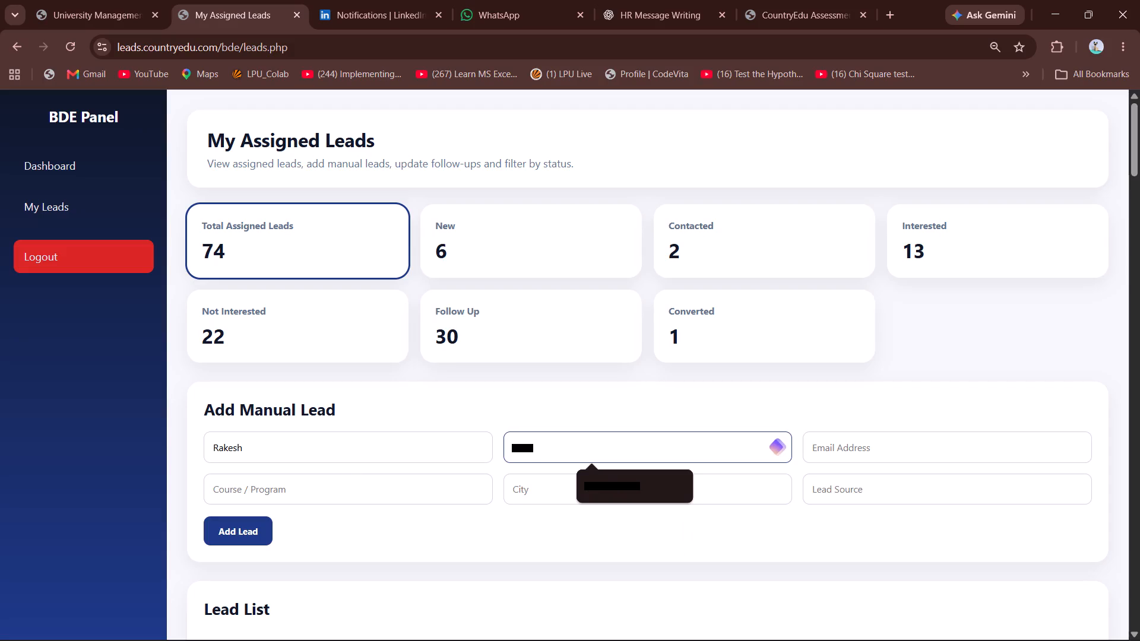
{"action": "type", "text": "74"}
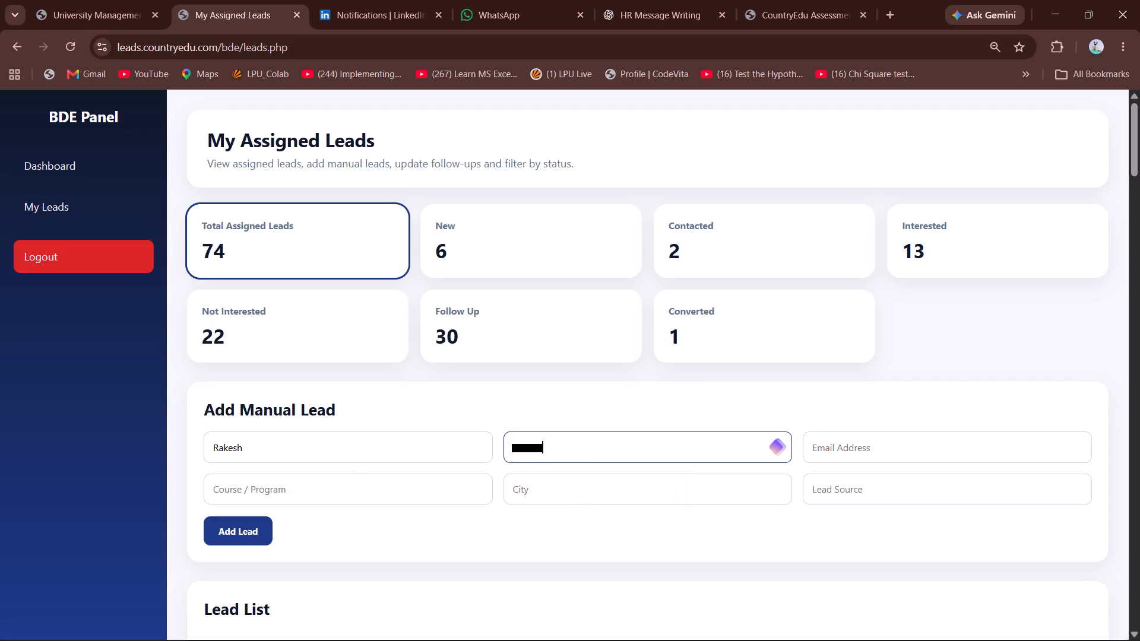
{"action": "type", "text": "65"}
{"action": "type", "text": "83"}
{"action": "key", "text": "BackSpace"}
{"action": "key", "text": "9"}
Enter the email address for the Rakesh lead.
{"action": "left_click", "coordinate": [961, 445]}
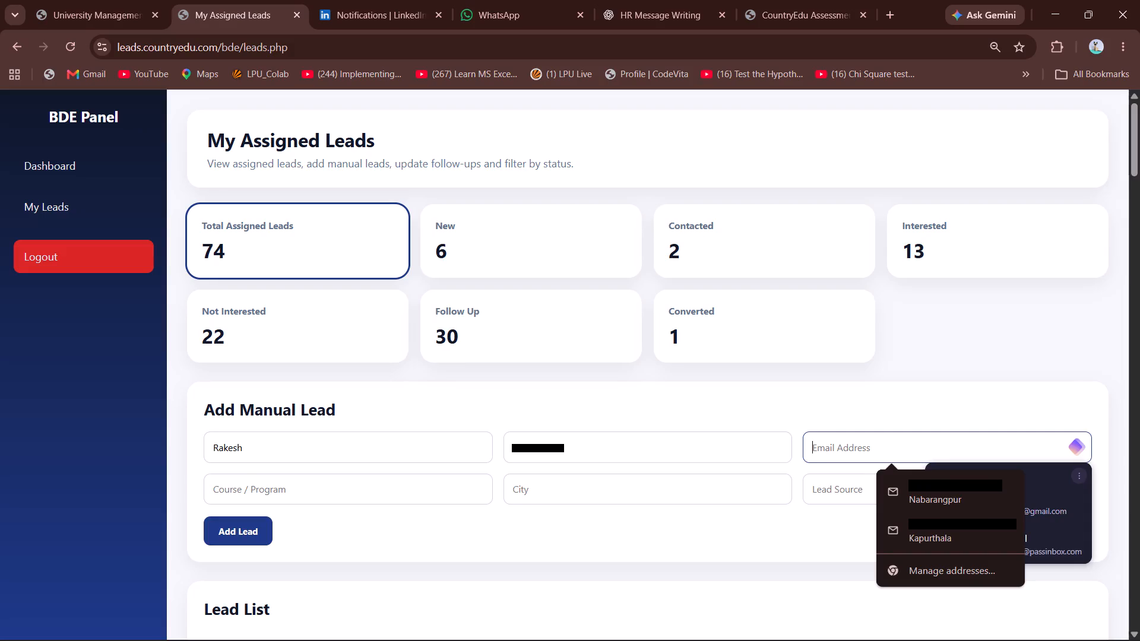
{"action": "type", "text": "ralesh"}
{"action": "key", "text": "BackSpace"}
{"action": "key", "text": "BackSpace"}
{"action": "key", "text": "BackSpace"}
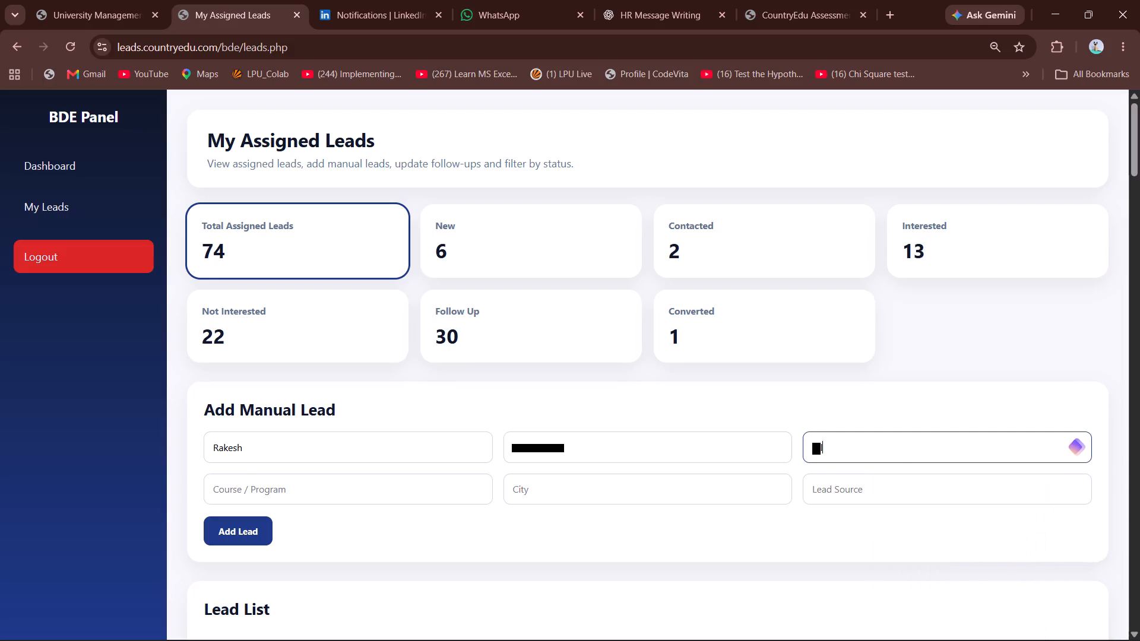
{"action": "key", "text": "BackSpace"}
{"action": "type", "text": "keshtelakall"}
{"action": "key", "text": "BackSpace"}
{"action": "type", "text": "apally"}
{"action": "left_click", "coordinate": [936, 452]}
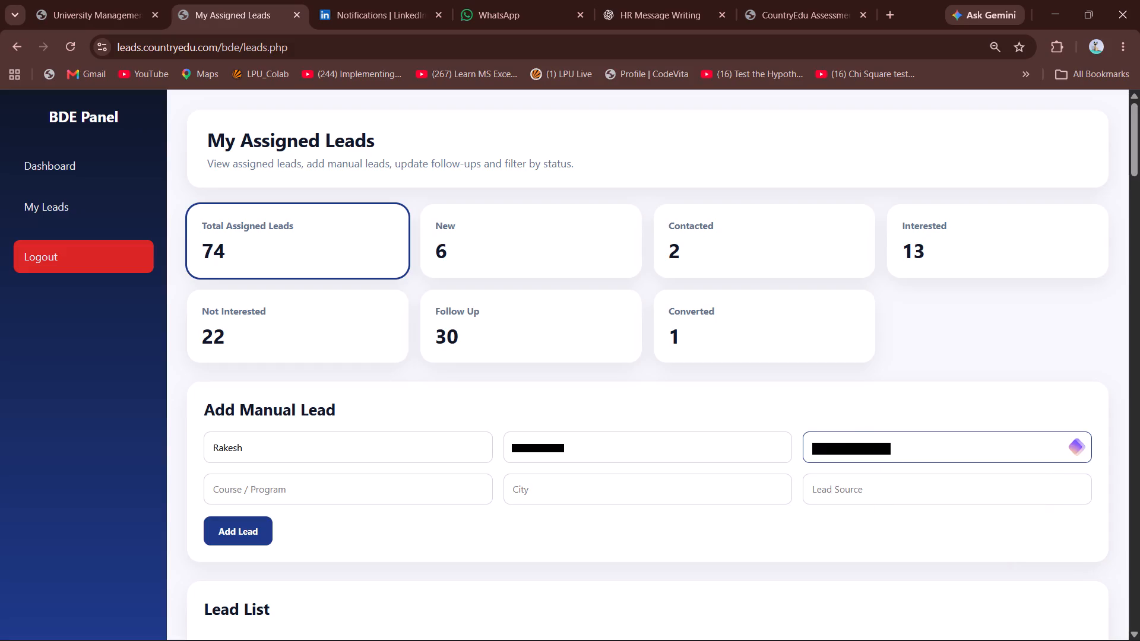
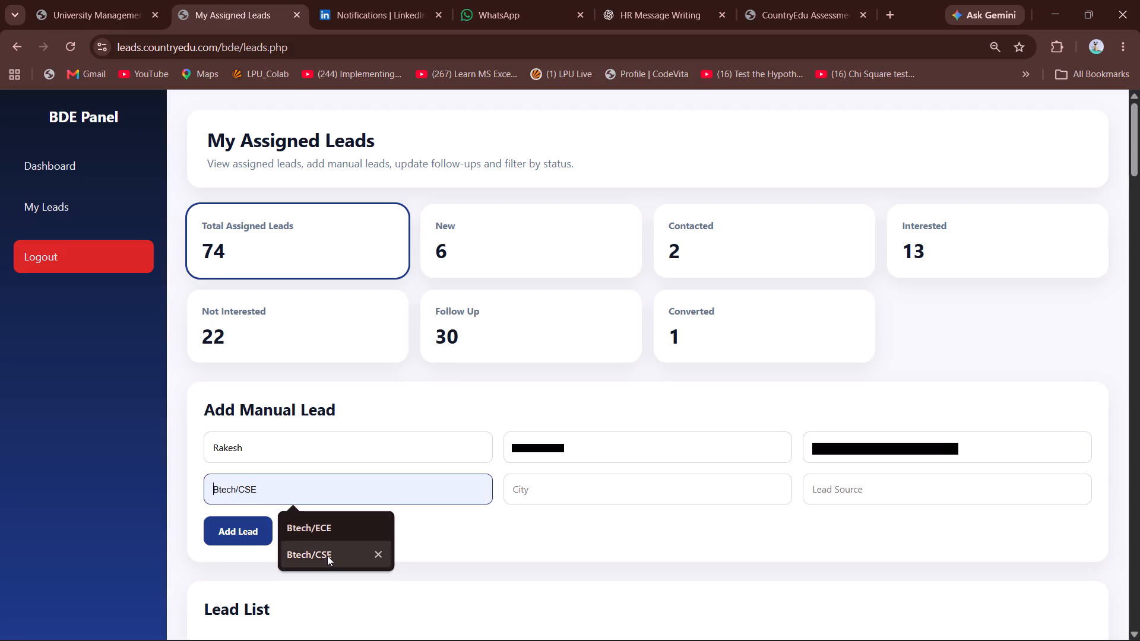
{"action": "left_click", "coordinate": [327, 556]}
{"action": "left_click", "coordinate": [547, 498]}
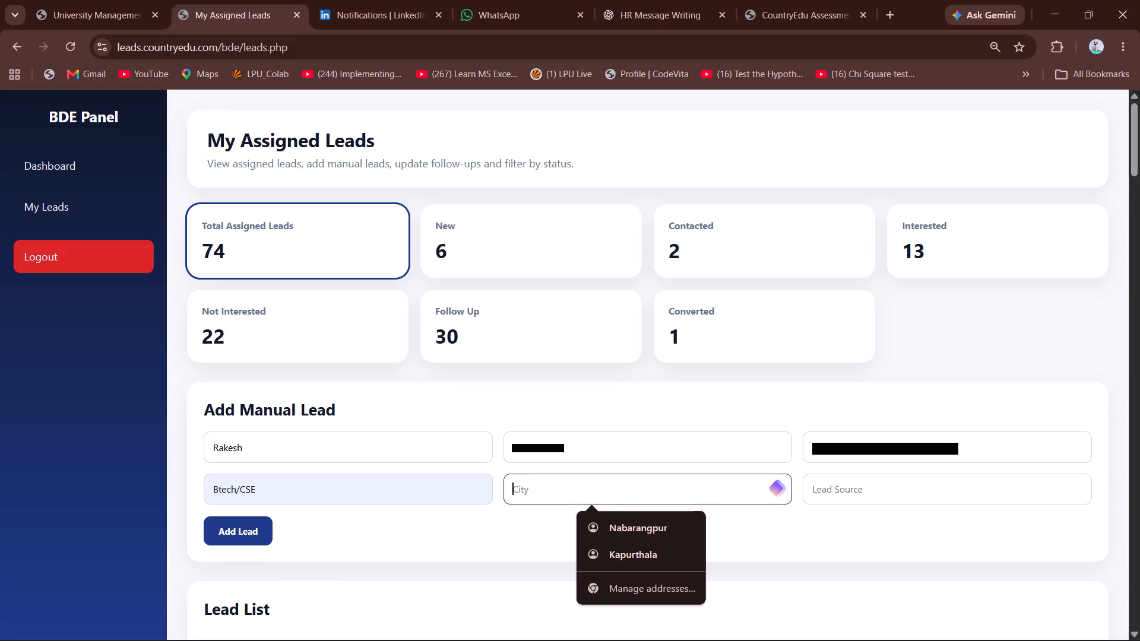
{"action": "type", "text": "Telangaba"}
{"action": "key", "text": "BackSpace"}
{"action": "key", "text": "BackSpace"}
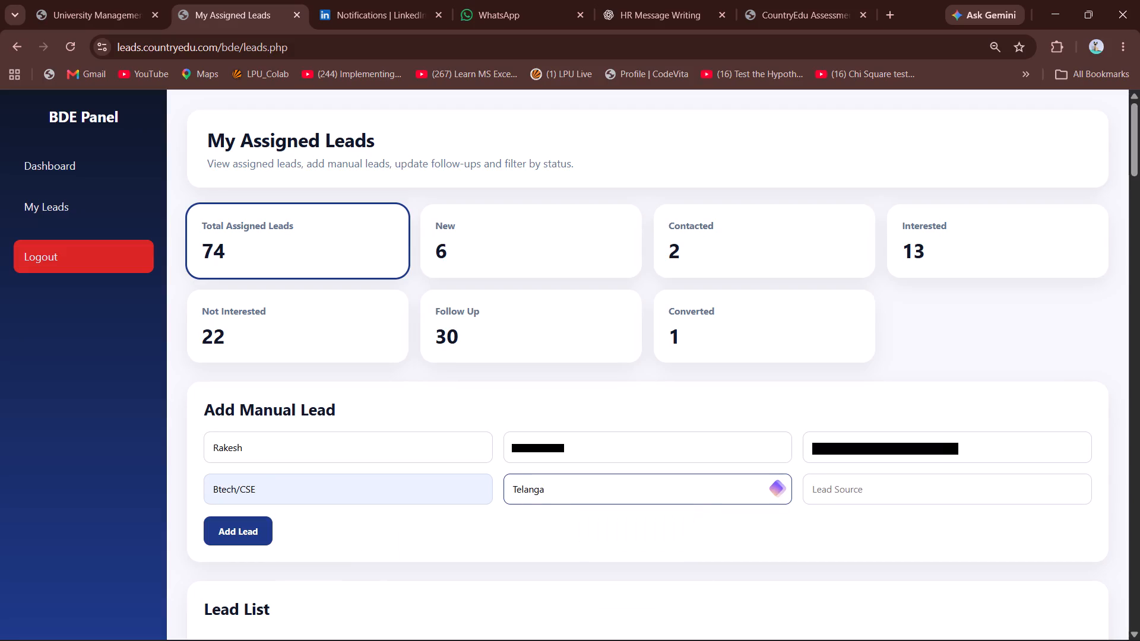
{"action": "type", "text": "na"}
{"action": "left_click", "coordinate": [838, 494]}
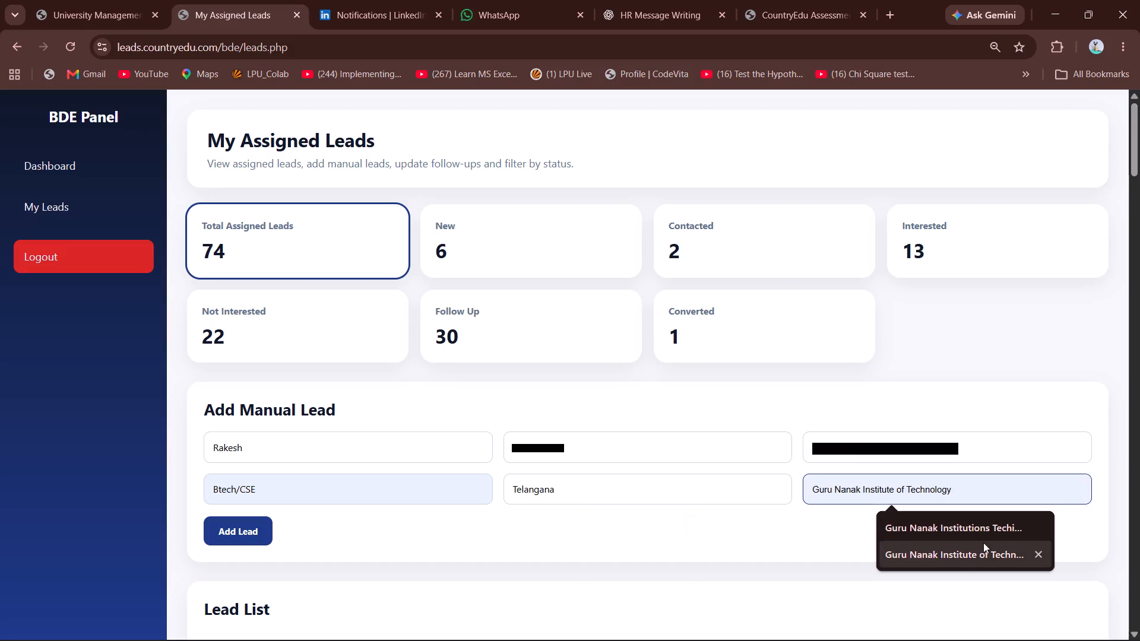
{"action": "left_click", "coordinate": [985, 560]}
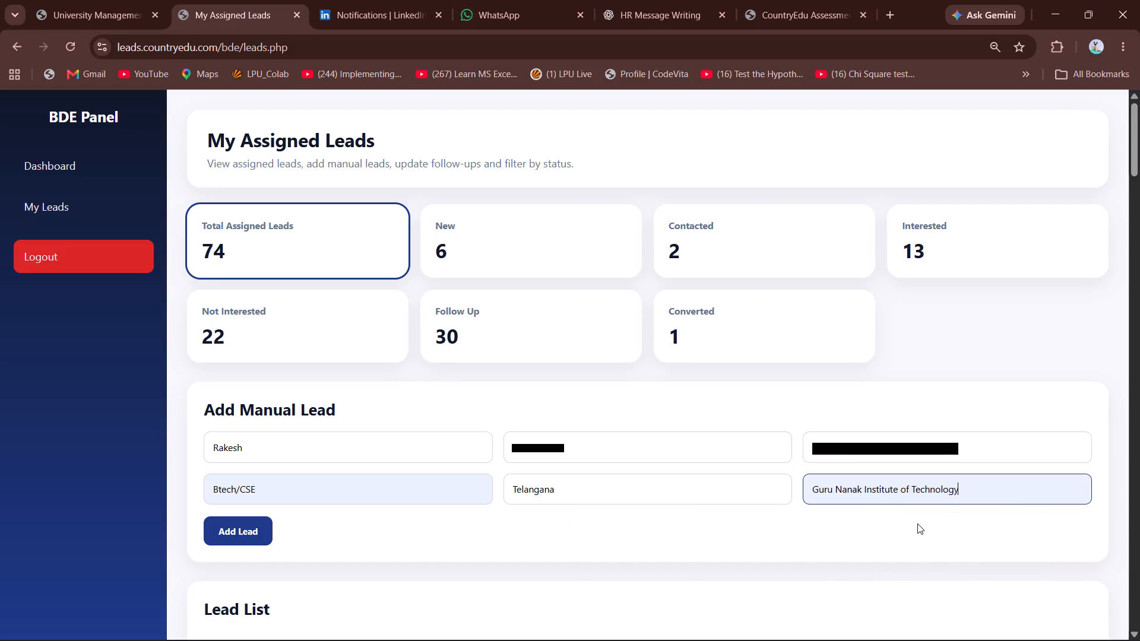
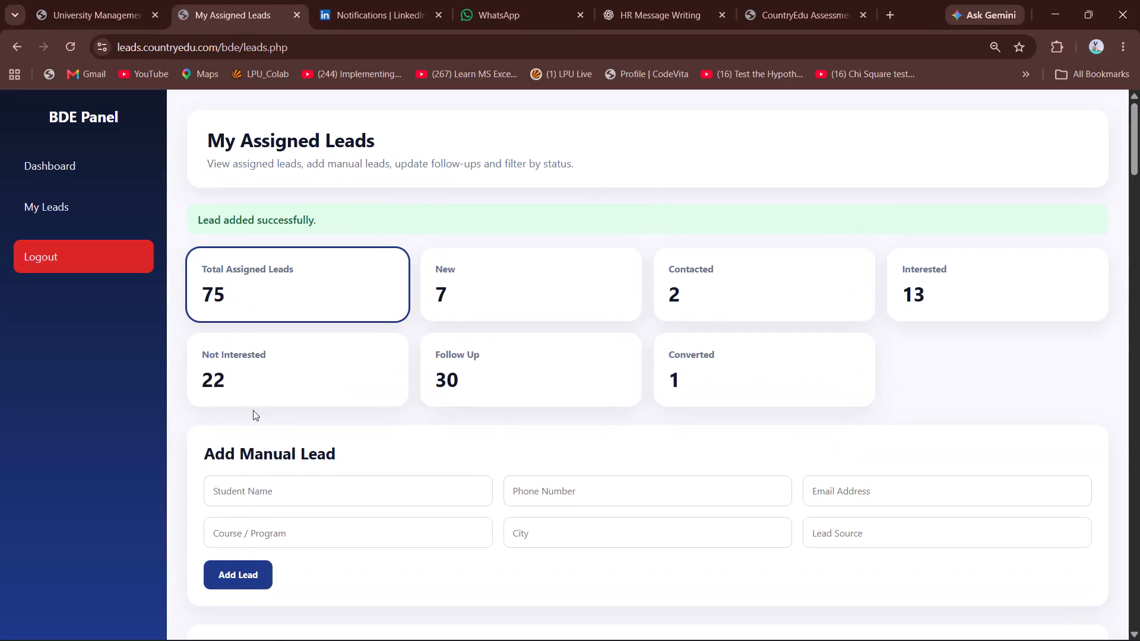
Open the follow-up for the Rakesh lead and write the remark "He had not lifted my call i need to call him later onwards.".
{"action": "scroll", "coordinate": [493, 442], "scroll_direction": "down", "scroll_amount": 2}
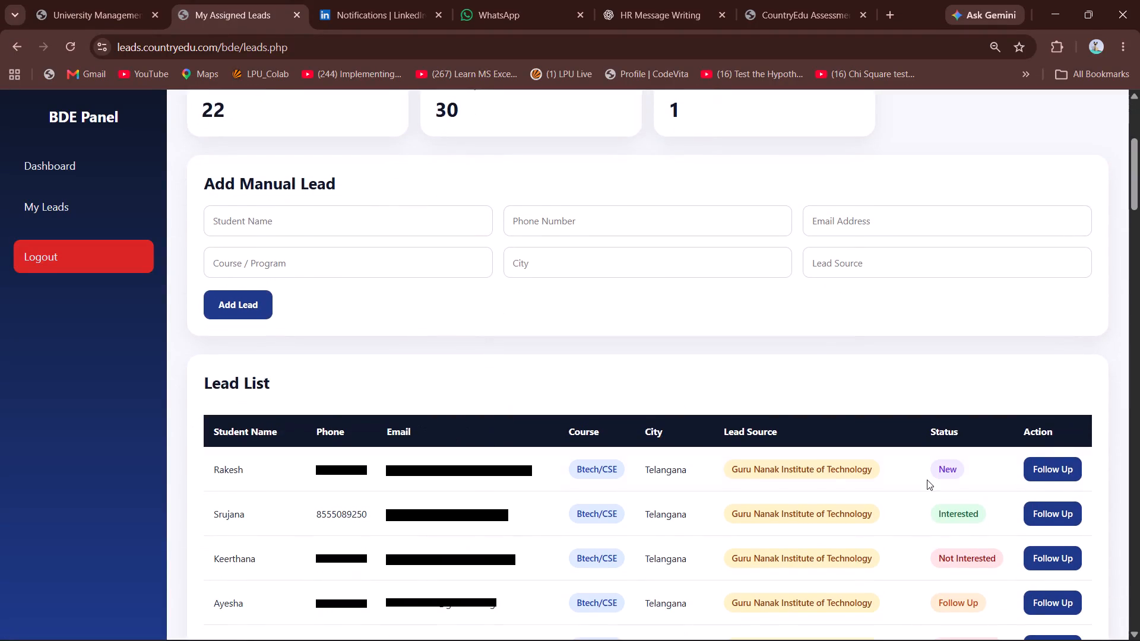
{"action": "left_click", "coordinate": [1038, 470]}
{"action": "left_click", "coordinate": [672, 301]}
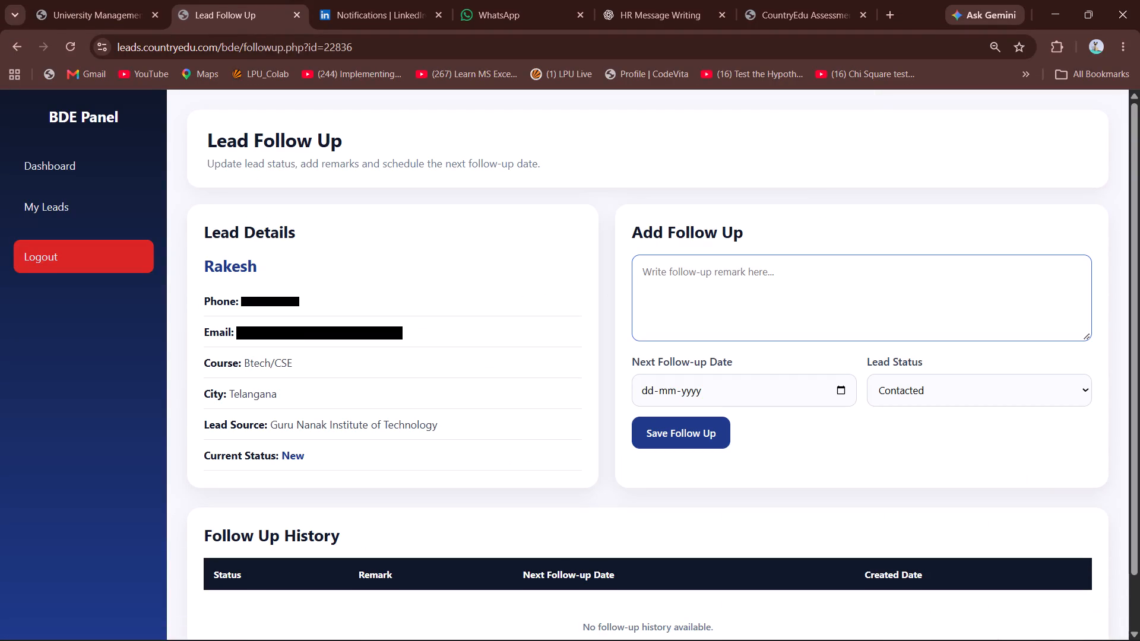
{"action": "type", "text": "He hasd"}
{"action": "key", "text": "BackSpace"}
{"action": "key", "text": "BackSpace"}
{"action": "type", "text": "d nor"}
{"action": "key", "text": "BackSpace"}
{"action": "type", "text": "t life"}
{"action": "key", "text": "r"}
{"action": "key", "text": "BackSpace"}
{"action": "key", "text": "BackSpace"}
{"action": "type", "text": "re"}
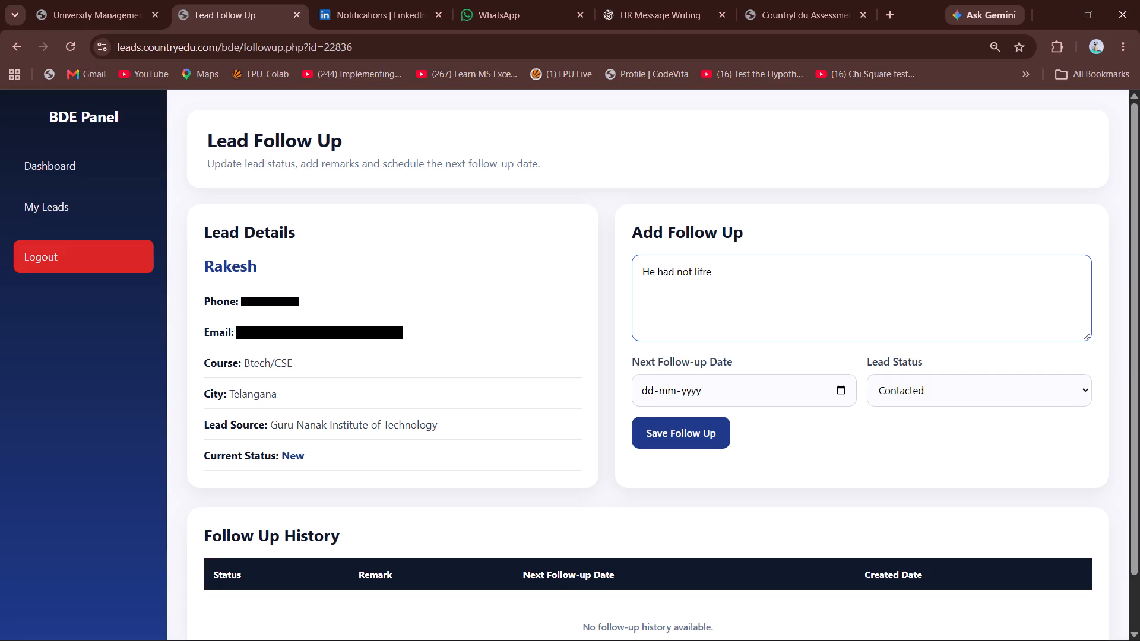
{"action": "key", "text": "BackSpace"}
{"action": "key", "text": "BackSpace"}
{"action": "type", "text": "tee"}
{"action": "key", "text": "BackSpace"}
{"action": "type", "text": "d n"}
{"action": "key", "text": "BackSpace"}
{"action": "type", "text": "my call in"}
{"action": "key", "text": "BackSpace"}
{"action": "key", "text": "space"}
{"action": "type", "text": "need t"}
{"action": "key", "text": "space"}
{"action": "key", "text": "BackSpace"}
{"action": "type", "text": "o call gi="}
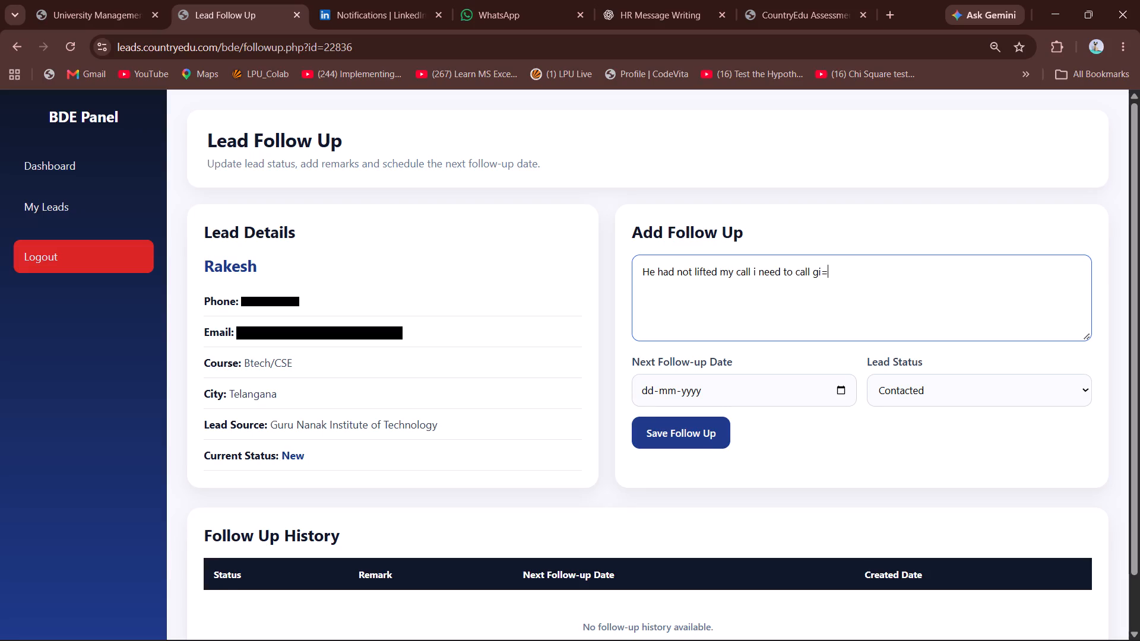
{"action": "key", "text": "BackSpace"}
{"action": "key", "text": "BackSpace"}
{"action": "type", "text": "di"}
{"action": "key", "text": "BackSpace"}
{"action": "key", "text": "BackSpace"}
{"action": "key", "text": "BackSpace"}
{"action": "key", "text": "BackSpace"}
{"action": "type", "text": "gi"}
{"action": "key", "text": "BackSpace"}
{"action": "key", "text": "BackSpace"}
{"action": "key", "text": "space"}
{"action": "type", "text": "him later onwe"}
{"action": "key", "text": "BackSpace"}
{"action": "type", "text": "ars"}
{"action": "key", "text": "BackSpace"}
{"action": "type", "text": "ds"}
{"action": "key", "text": "period"}
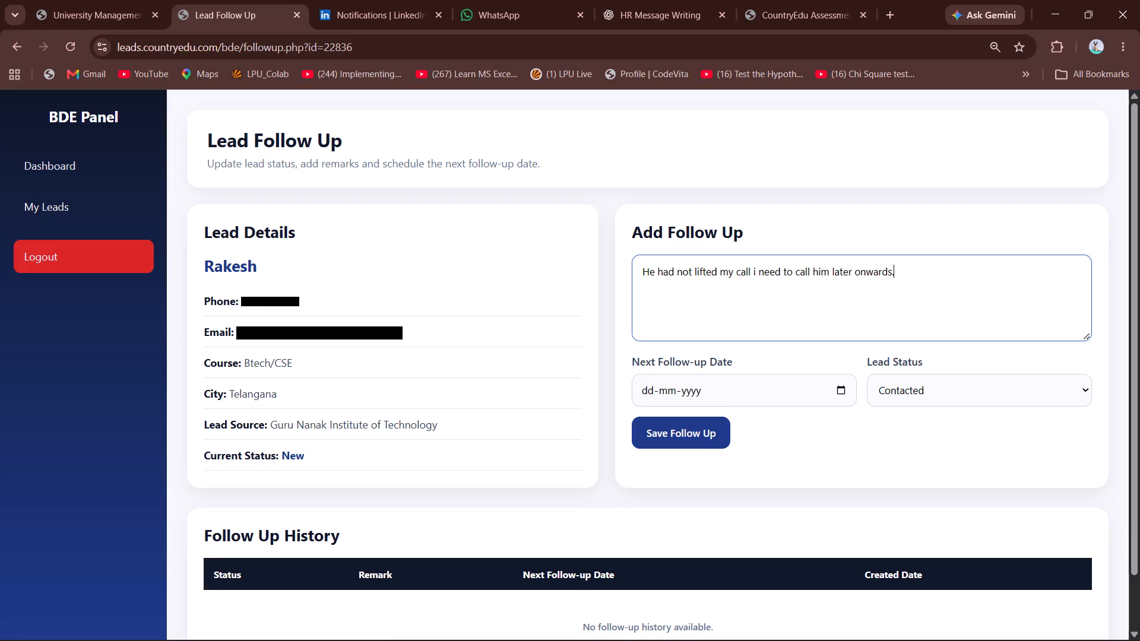
Set Rakesh's next follow-up date to 04-11-2026 and lead status to Follow Up Again, and save the follow-up.
{"action": "left_click", "coordinate": [840, 388]}
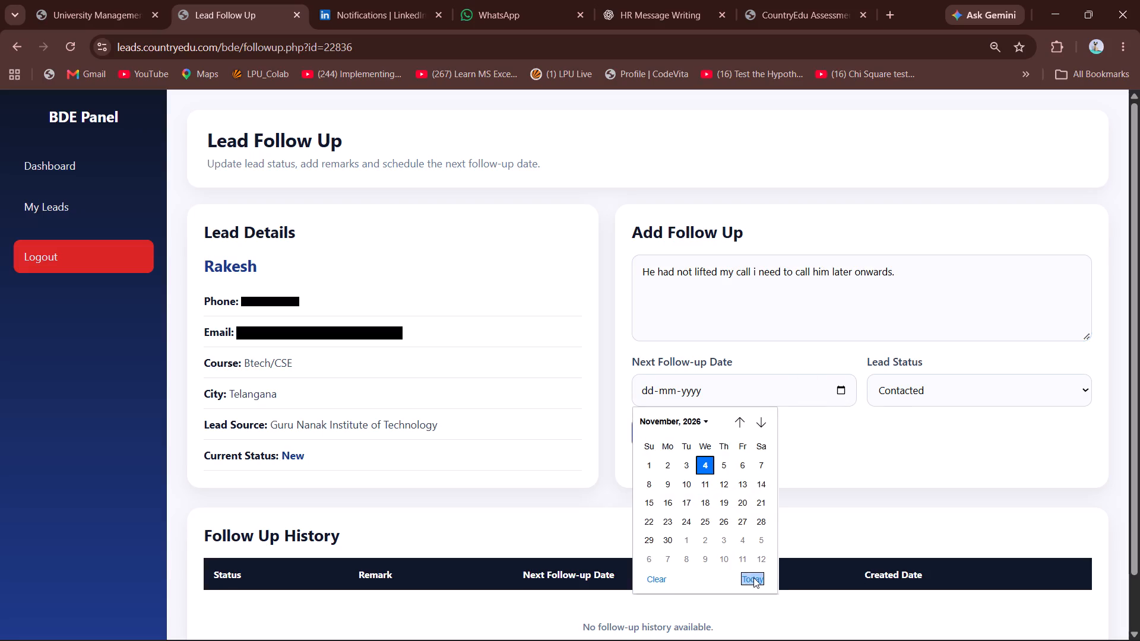
{"action": "left_click", "coordinate": [754, 577]}
{"action": "left_click", "coordinate": [986, 376]}
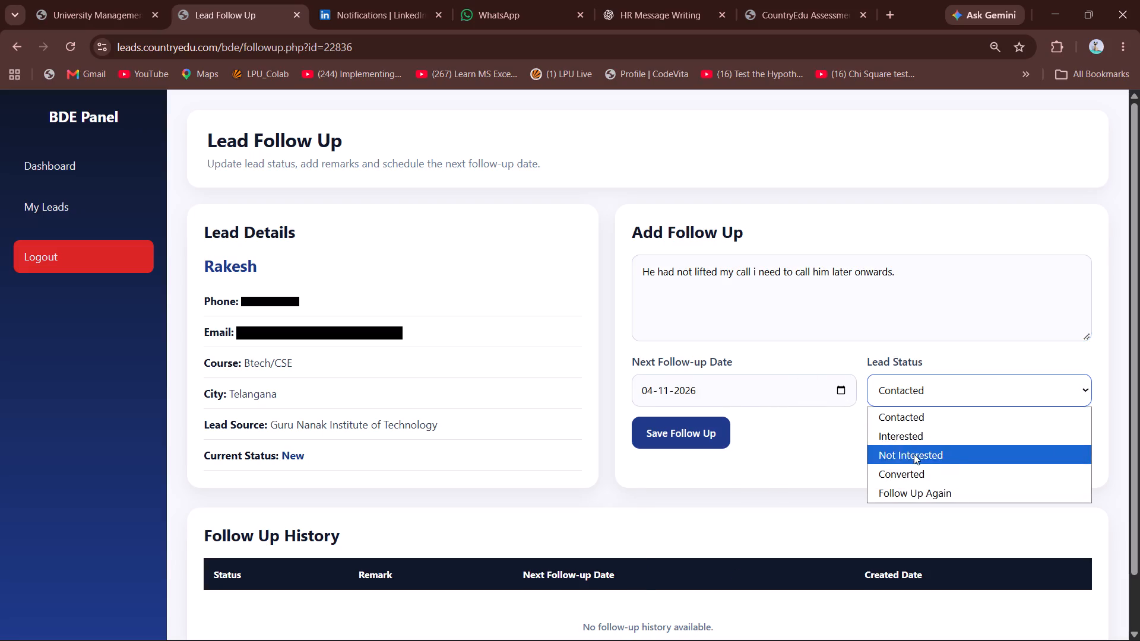
{"action": "left_click", "coordinate": [904, 496]}
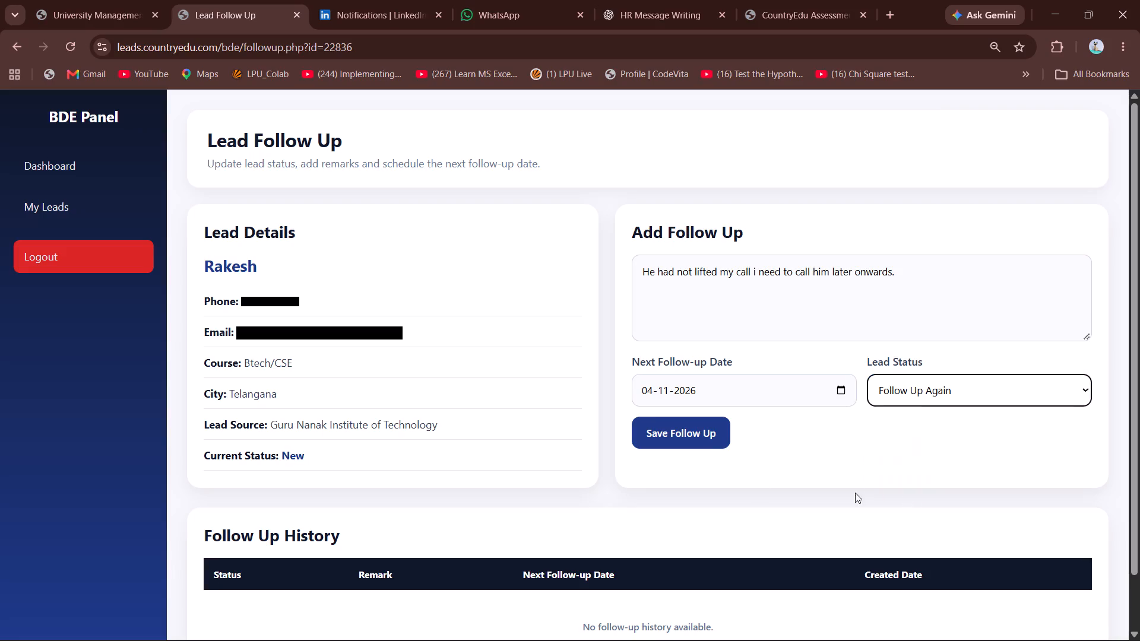
{"action": "left_click", "coordinate": [671, 425]}
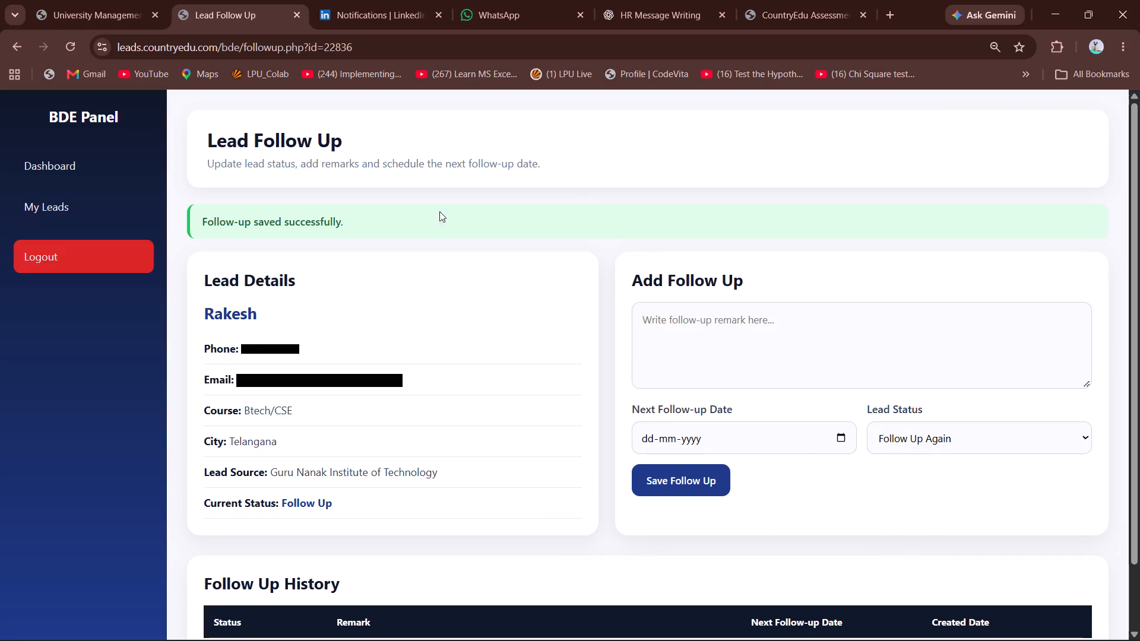
Return to the assigned leads and start a new manual lead with the student name Karthikeya.
{"action": "left_click", "coordinate": [75, 211]}
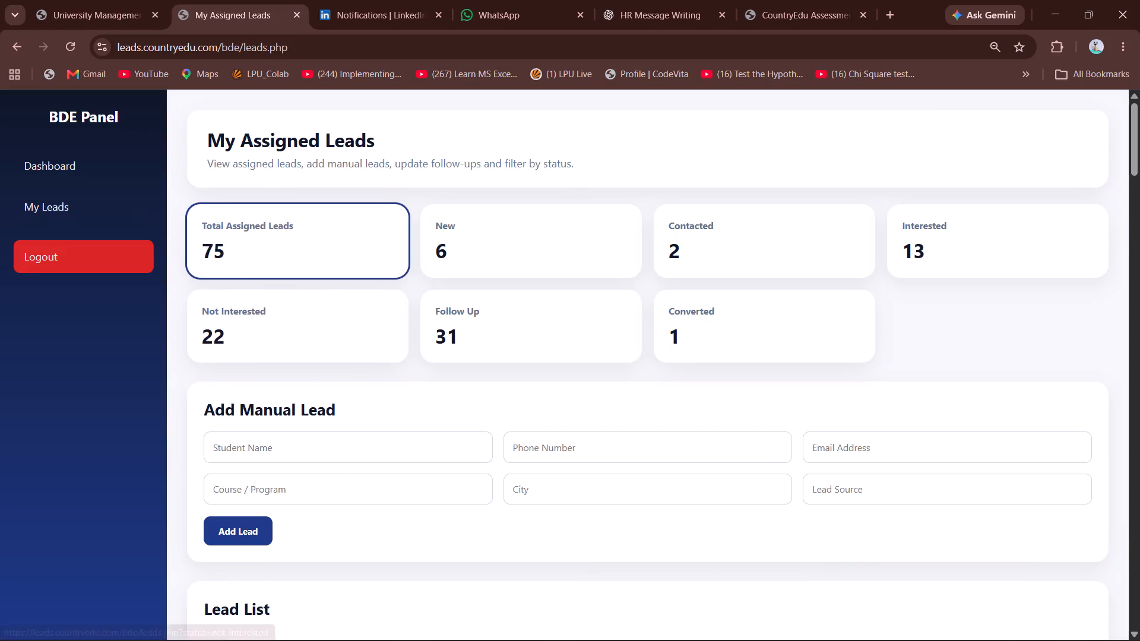
{"action": "left_click", "coordinate": [309, 457]}
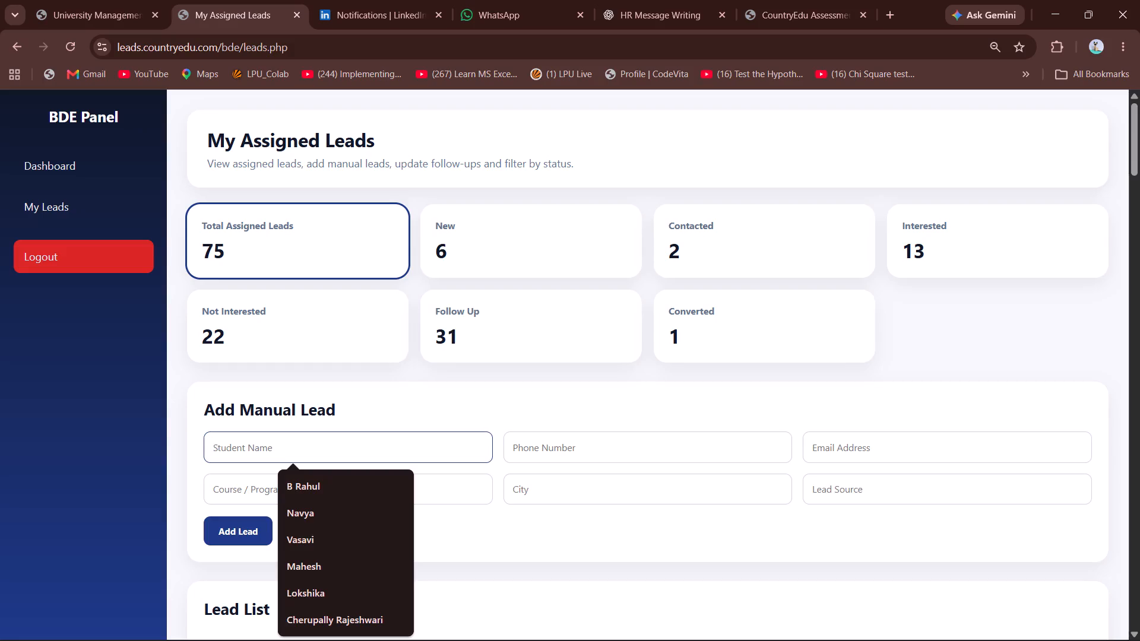
{"action": "type", "text": "Karthikeya"}
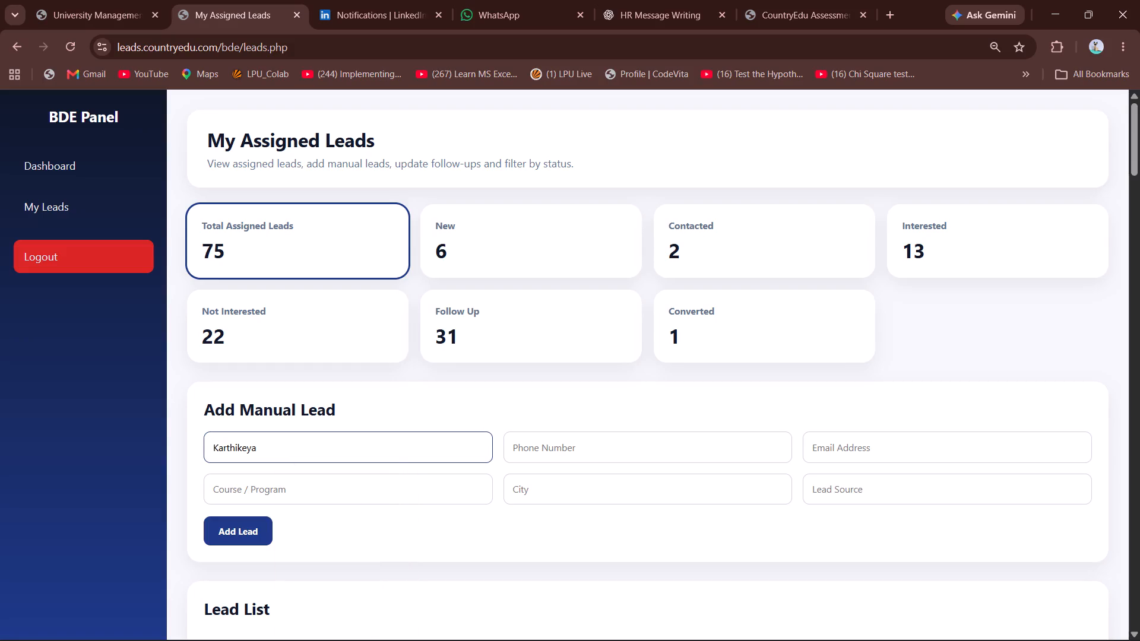
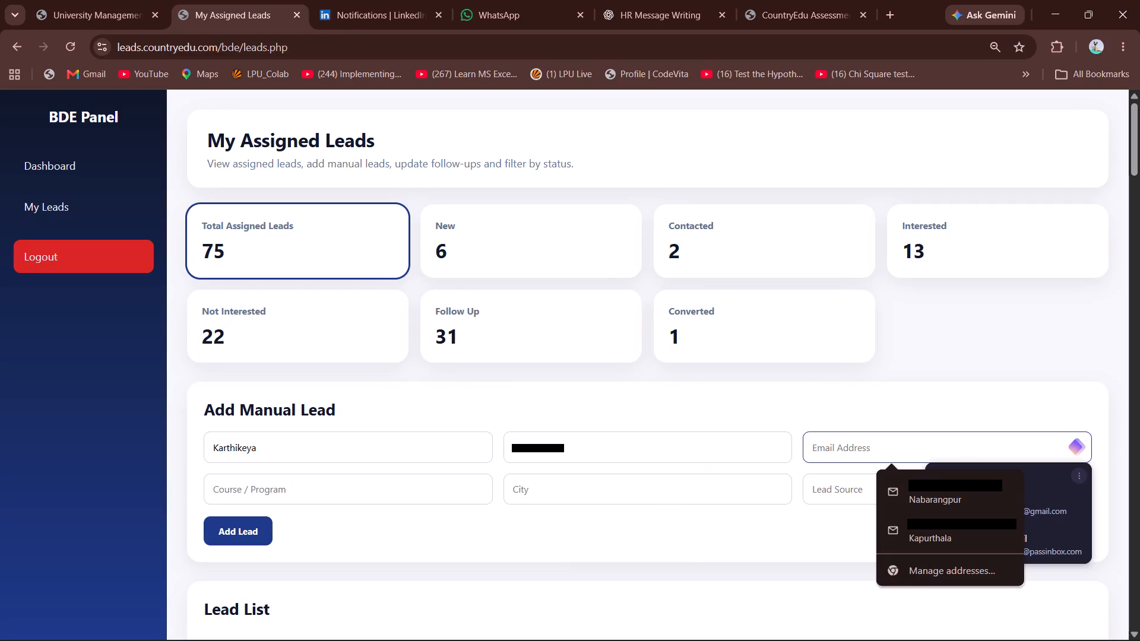
{"action": "type", "text": "tham"}
{"action": "key", "text": "space"}
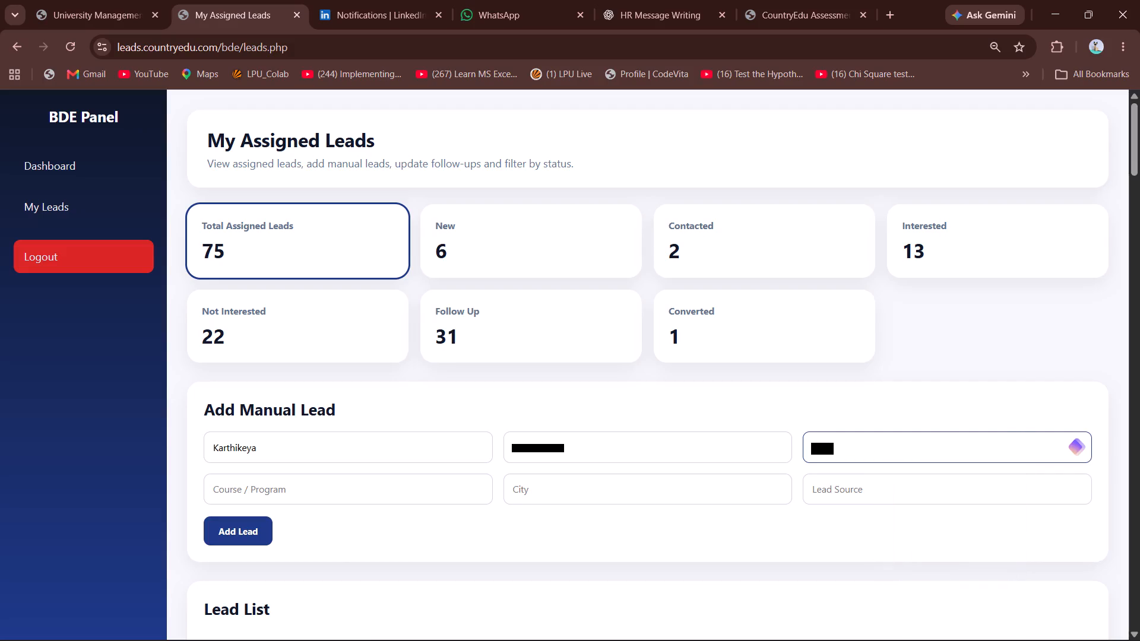
Enter the email address for the Karthikeya lead.
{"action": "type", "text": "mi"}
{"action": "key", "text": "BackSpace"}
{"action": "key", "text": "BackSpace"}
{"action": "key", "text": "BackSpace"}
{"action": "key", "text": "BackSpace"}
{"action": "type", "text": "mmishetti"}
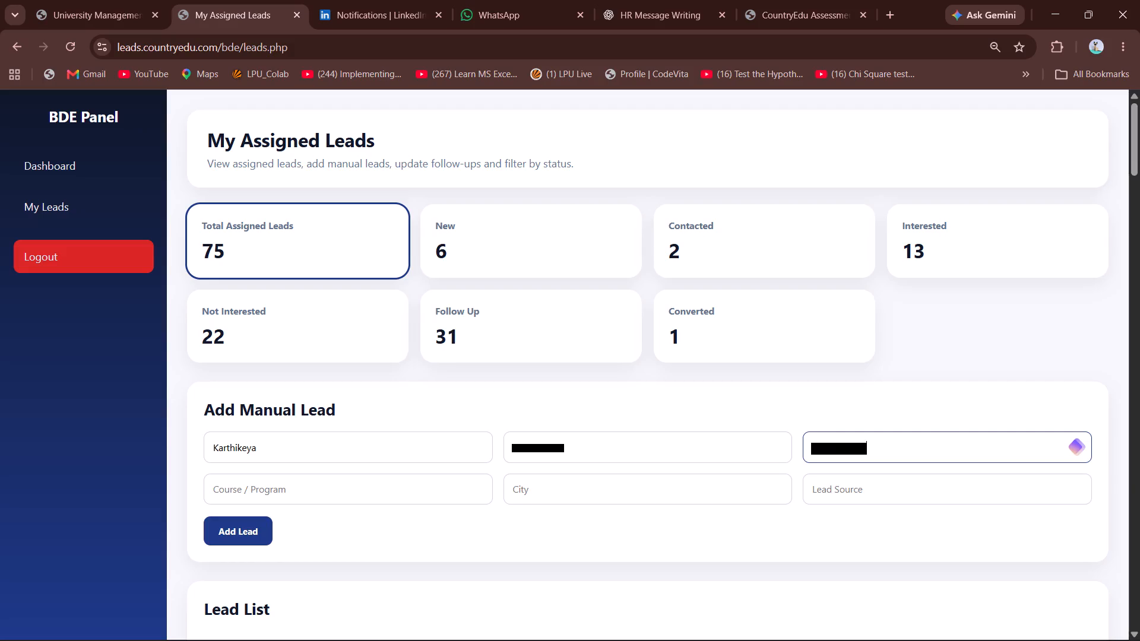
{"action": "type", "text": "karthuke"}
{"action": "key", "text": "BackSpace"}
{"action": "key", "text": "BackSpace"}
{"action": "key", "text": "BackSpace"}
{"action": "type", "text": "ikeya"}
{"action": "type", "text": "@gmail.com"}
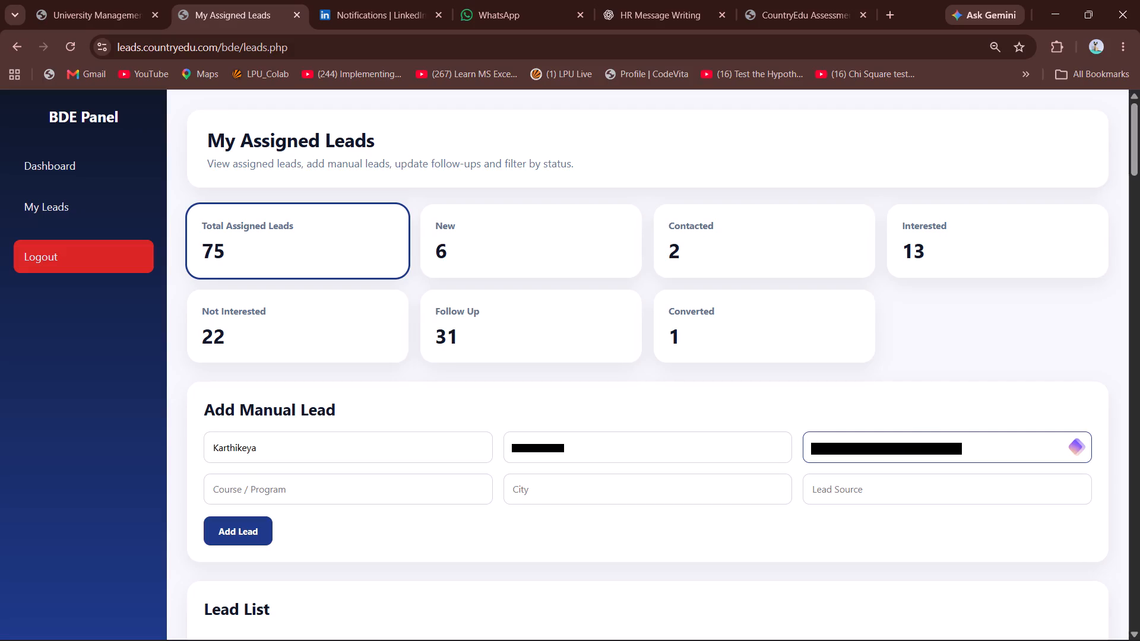
{"action": "left_click", "coordinate": [374, 481]}
{"action": "left_click", "coordinate": [340, 557]}
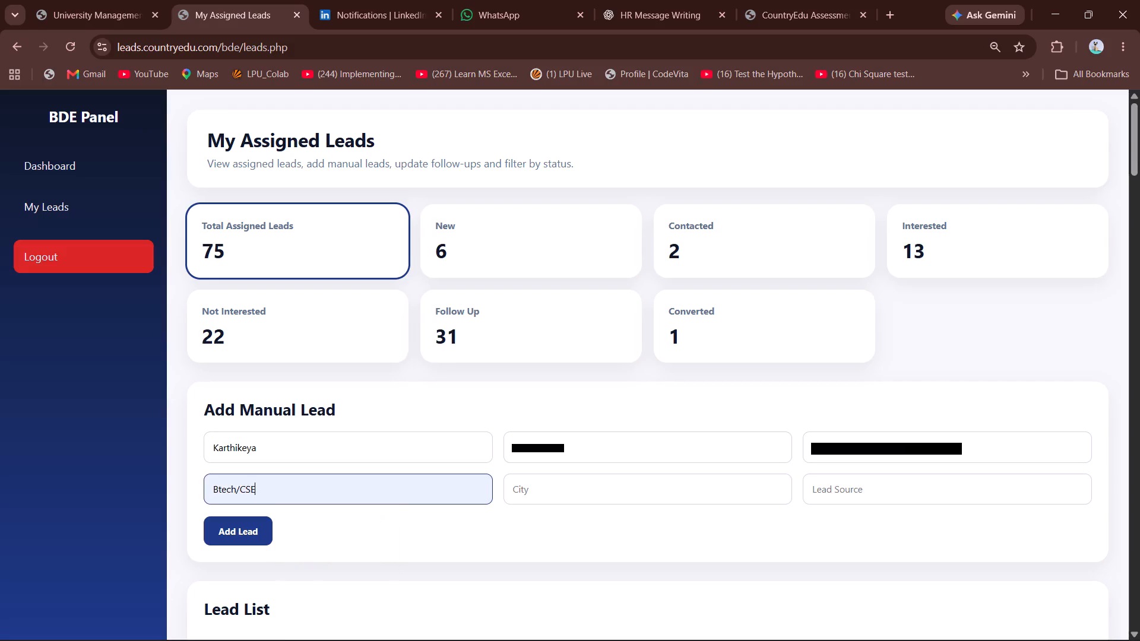
{"action": "left_click", "coordinate": [610, 496]}
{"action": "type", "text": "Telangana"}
{"action": "left_click", "coordinate": [837, 503]}
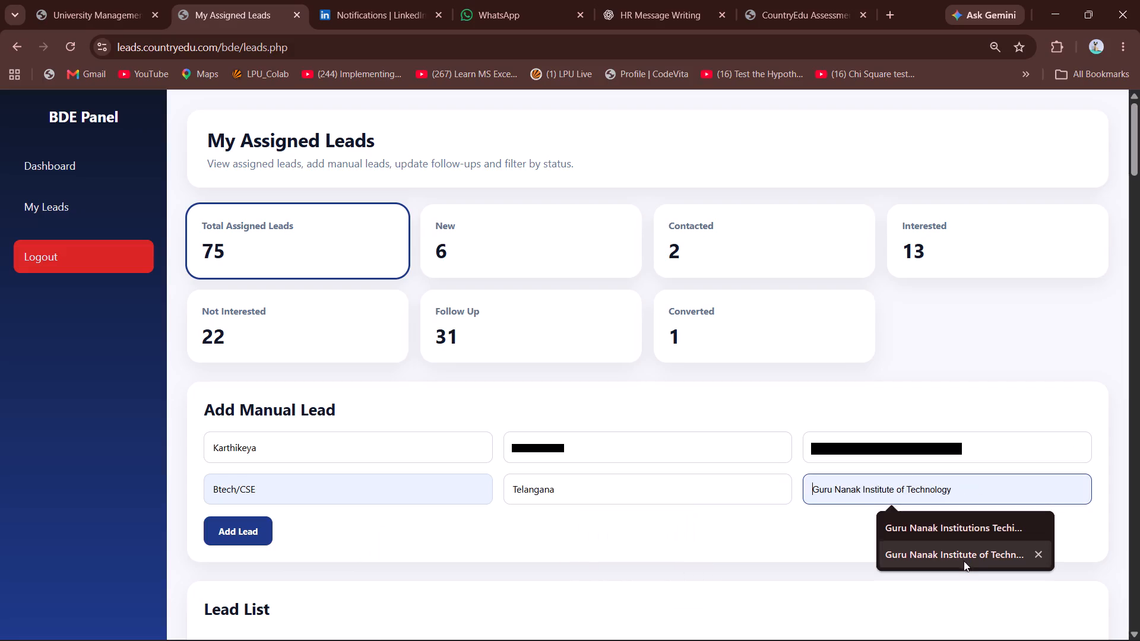
{"action": "left_click", "coordinate": [962, 564]}
{"action": "scroll", "coordinate": [609, 500], "scroll_direction": "down", "scroll_amount": 1}
{"action": "left_click", "coordinate": [242, 367]}
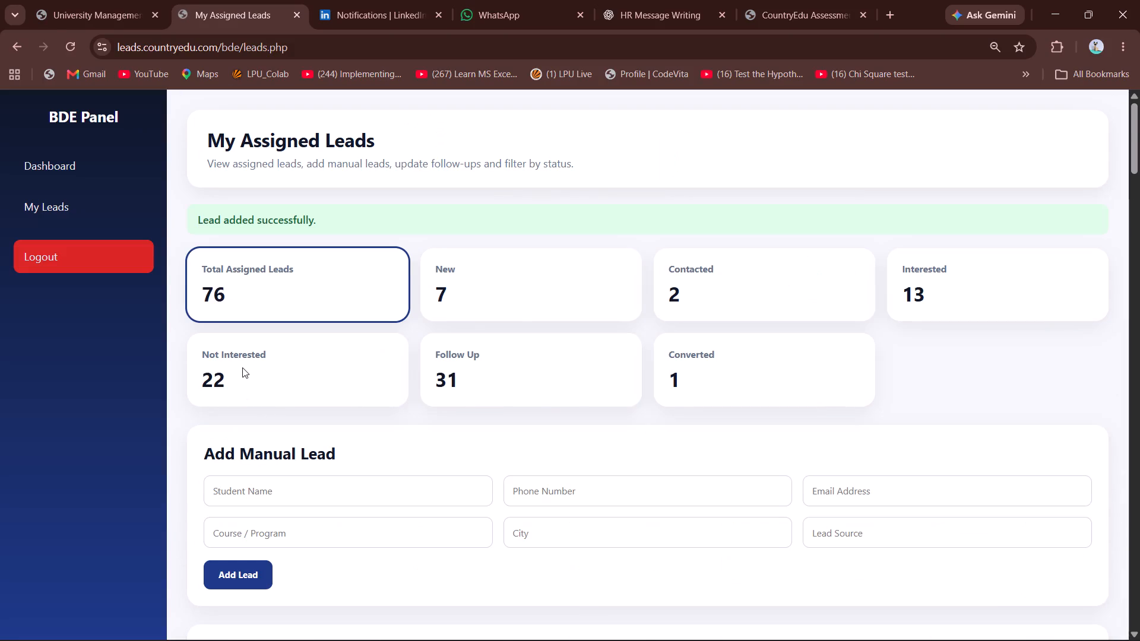
Start another manual lead at its student name.
{"action": "left_click", "coordinate": [294, 506]}
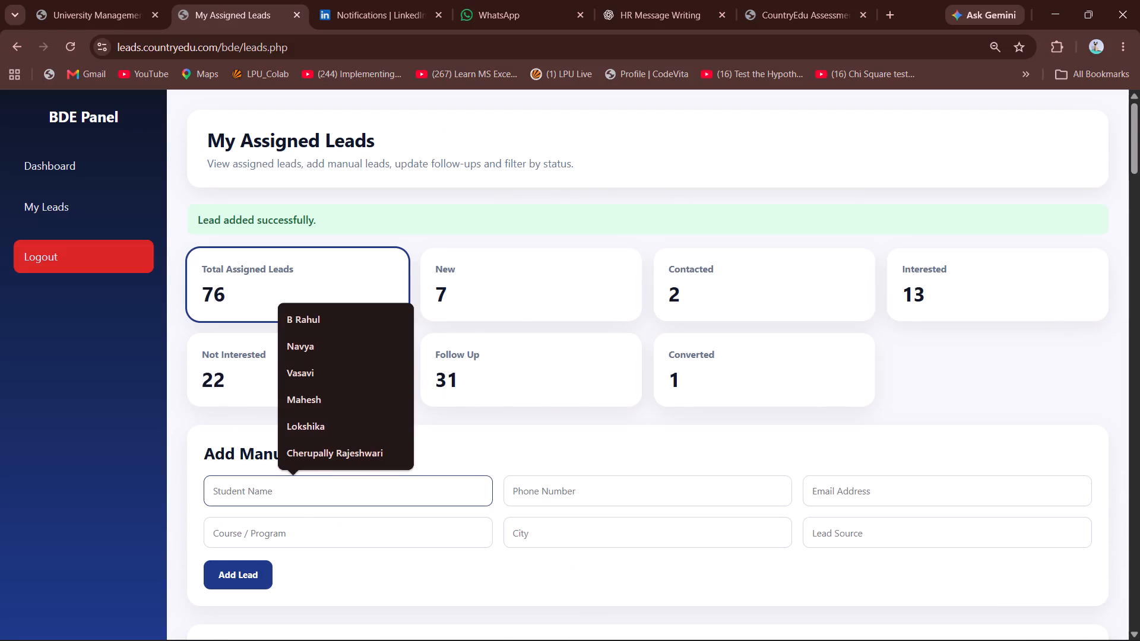
Open the follow-up for the Karthikeya lead and write the remark "I think he is interested again i need to confirm by calling him.".
{"action": "left_click", "coordinate": [245, 492]}
{"action": "scroll", "coordinate": [401, 329], "scroll_direction": "down", "scroll_amount": 3}
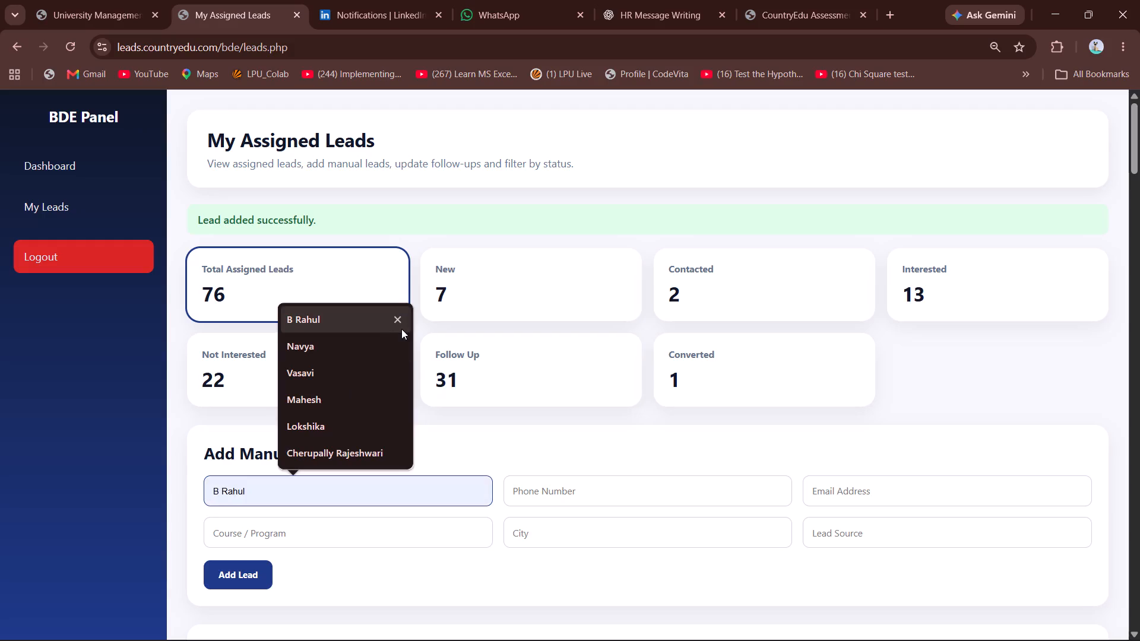
{"action": "scroll", "coordinate": [842, 285], "scroll_direction": "down", "scroll_amount": 3}
{"action": "left_click", "coordinate": [1066, 371]}
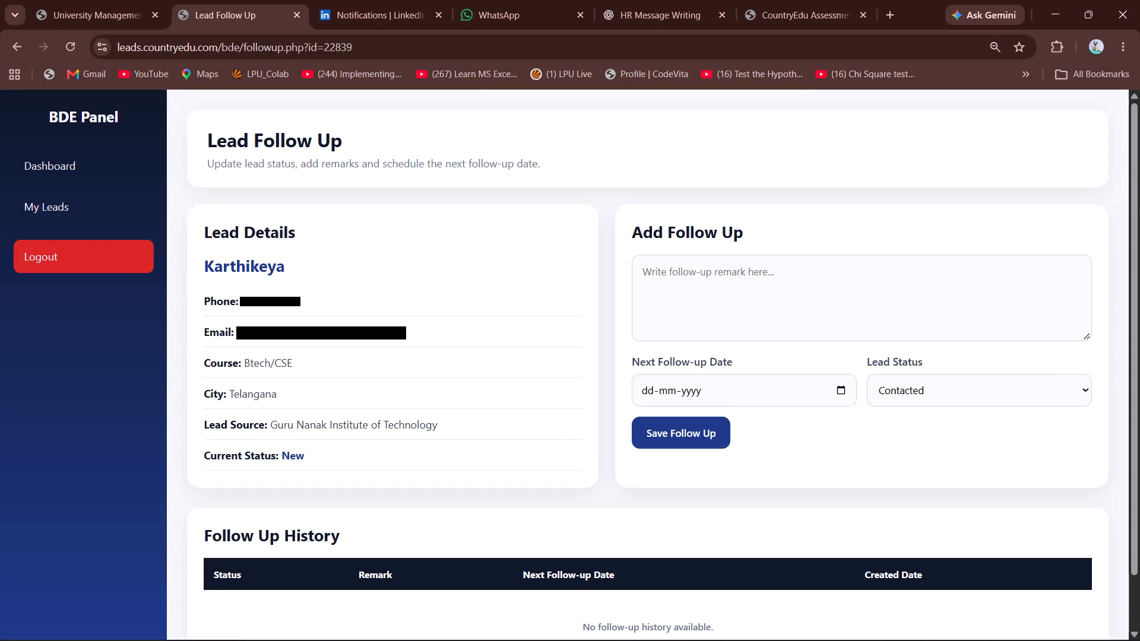
{"action": "left_click", "coordinate": [790, 296]}
{"action": "key", "text": "shift+i"}
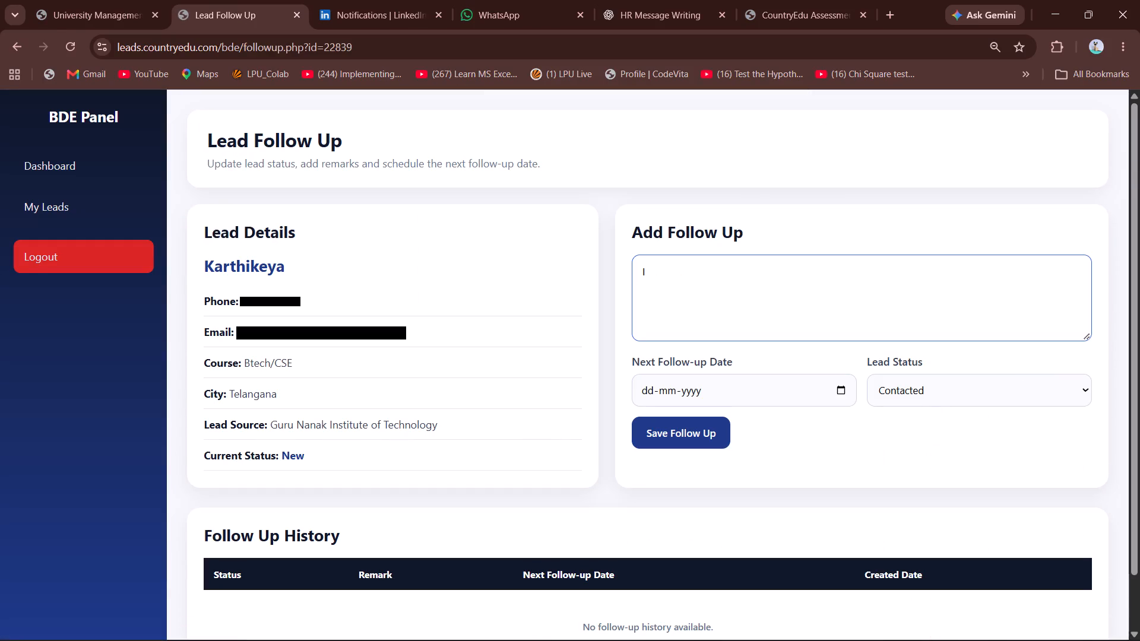
{"action": "key", "text": "space"}
{"action": "type", "text": "think je"}
{"action": "key", "text": "BackSpace"}
{"action": "key", "text": "BackSpace"}
{"action": "type", "text": "he is intee"}
{"action": "key", "text": "BackSpace"}
{"action": "type", "text": "rested"}
{"action": "key", "text": "space"}
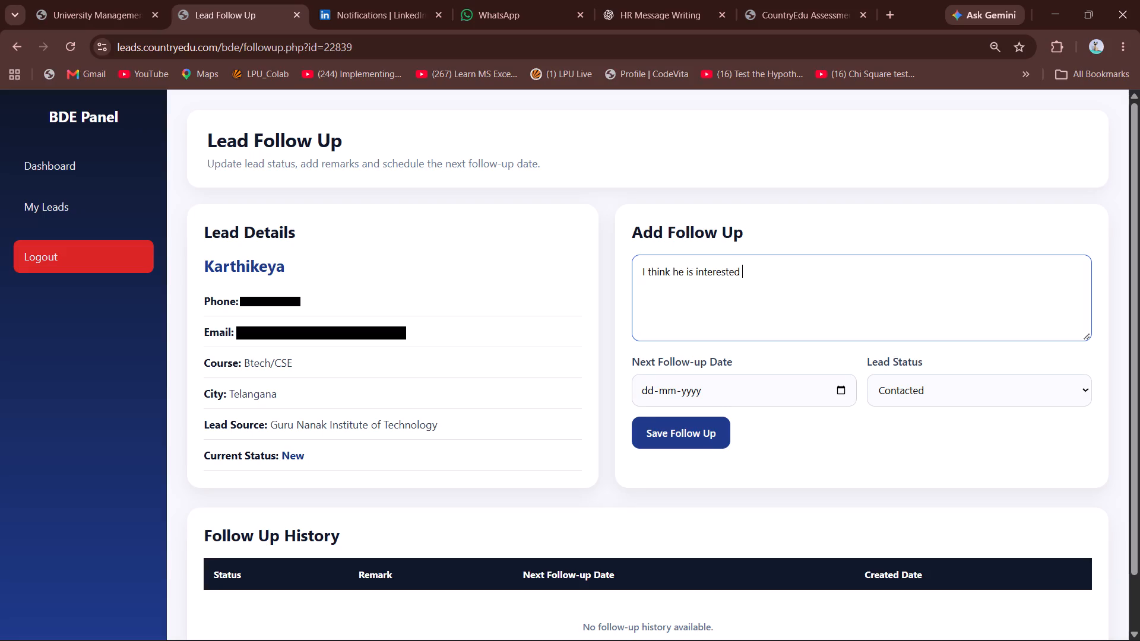
{"action": "type", "text": "agoin i"}
{"action": "key", "text": "space"}
{"action": "key", "text": "BackSpace"}
{"action": "key", "text": "BackSpace"}
{"action": "key", "text": "BackSpace"}
{"action": "key", "text": "BackSpace"}
{"action": "key", "text": "BackSpace"}
{"action": "key", "text": "BackSpace"}
{"action": "type", "text": "ain i need to"}
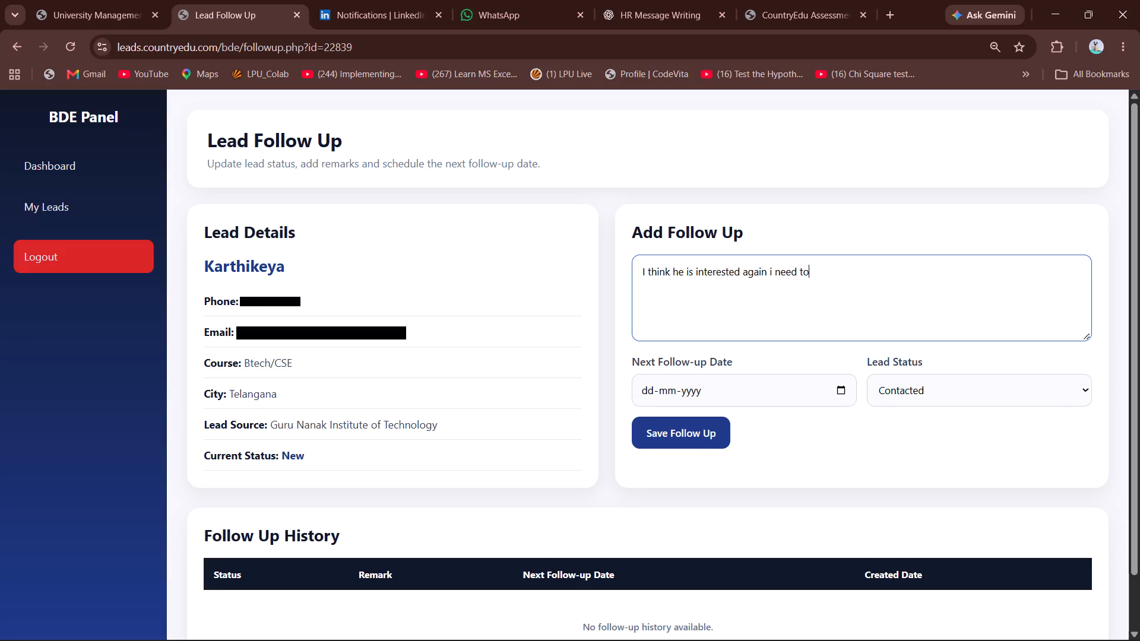
{"action": "key", "text": "space"}
{"action": "type", "text": "cong"}
{"action": "key", "text": "BackSpace"}
{"action": "type", "text": "firm by callinf"}
{"action": "key", "text": "space"}
{"action": "key", "text": "BackSpace"}
{"action": "key", "text": "BackSpace"}
{"action": "type", "text": "g"}
{"action": "key", "text": "space"}
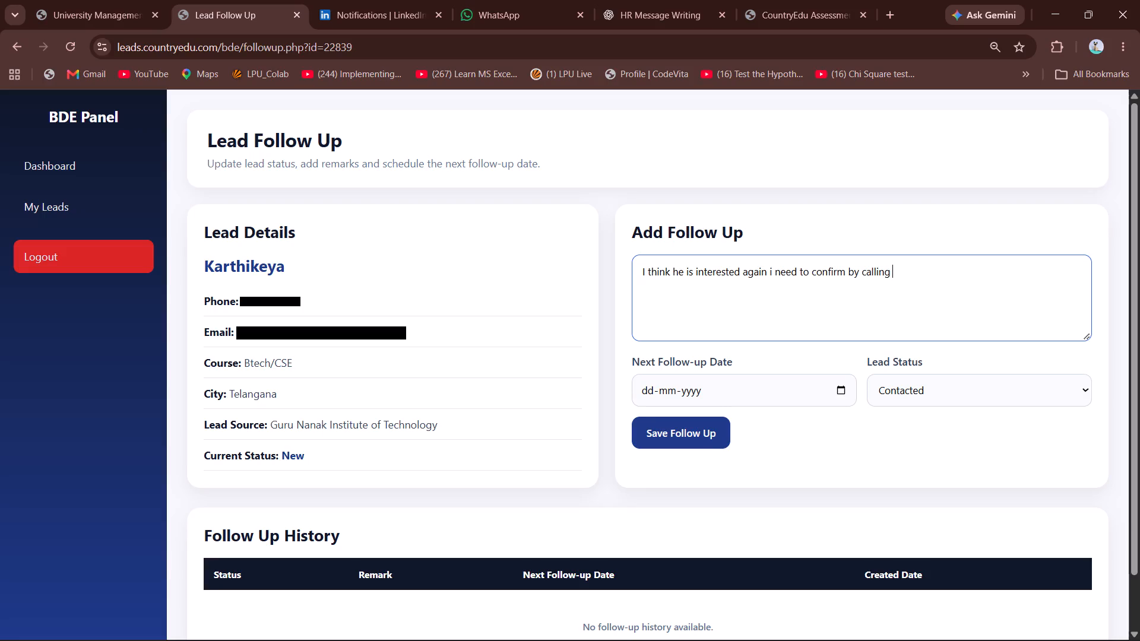
{"action": "type", "text": "im"}
{"action": "key", "text": "BackSpace"}
{"action": "key", "text": "BackSpace"}
{"action": "type", "text": "him"}
{"action": "key", "text": "period"}
Set Karthikeya's next follow-up date to 04-11-2026 and lead status to Interested, and save the follow-up.
{"action": "left_click", "coordinate": [841, 382]}
{"action": "left_click", "coordinate": [844, 383]}
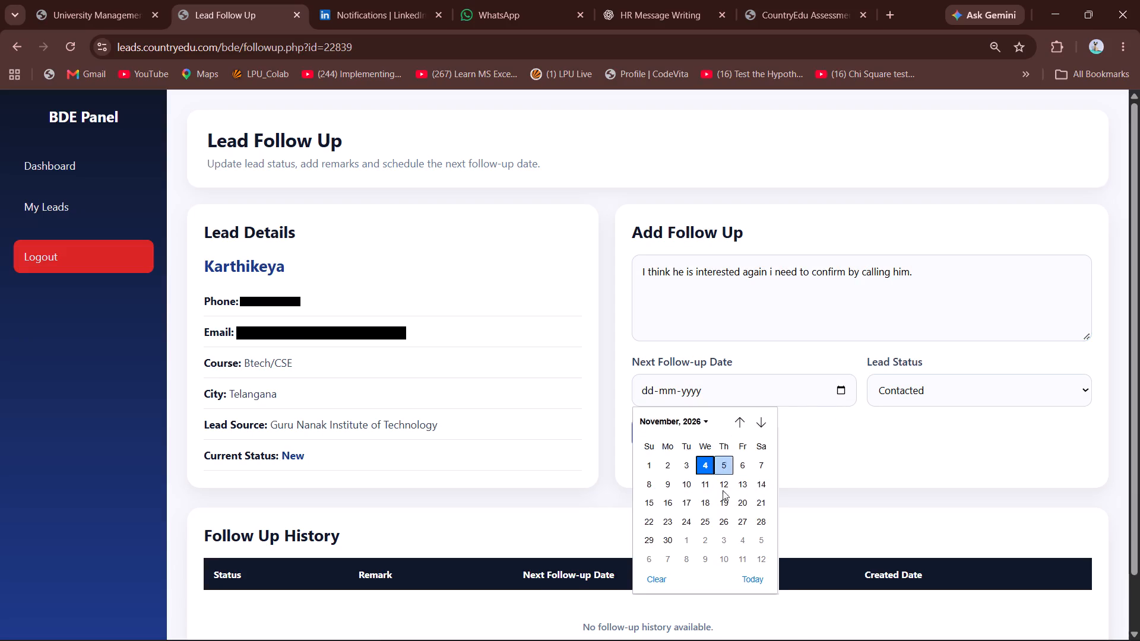
{"action": "left_click", "coordinate": [750, 572]}
{"action": "left_click", "coordinate": [938, 391]}
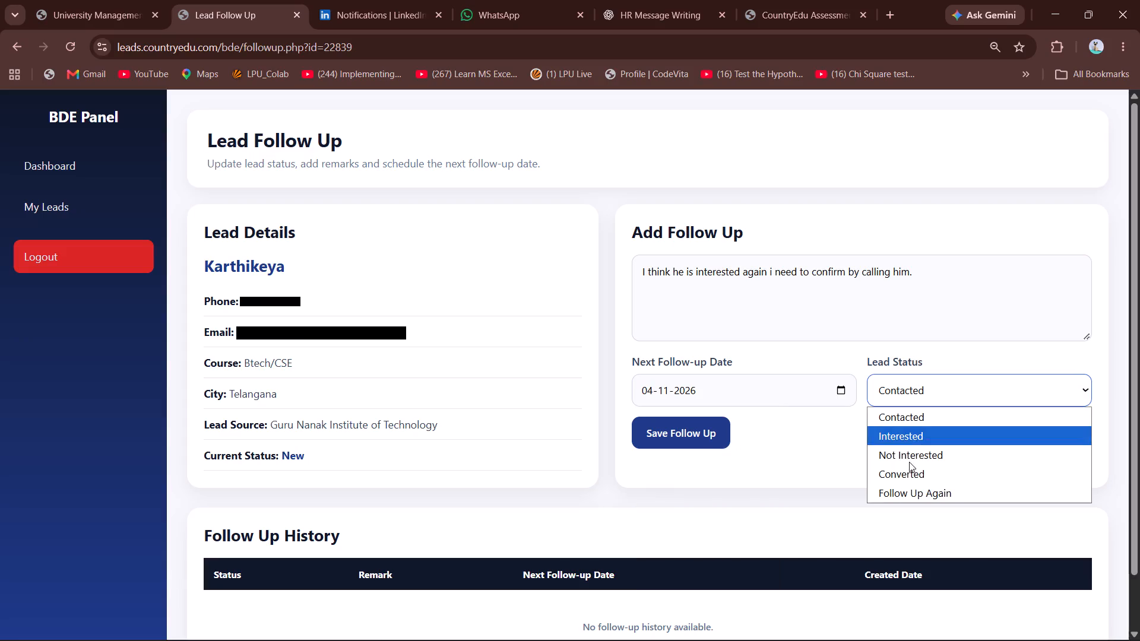
{"action": "left_click", "coordinate": [909, 457]}
{"action": "left_click", "coordinate": [919, 397]}
{"action": "left_click", "coordinate": [910, 438]}
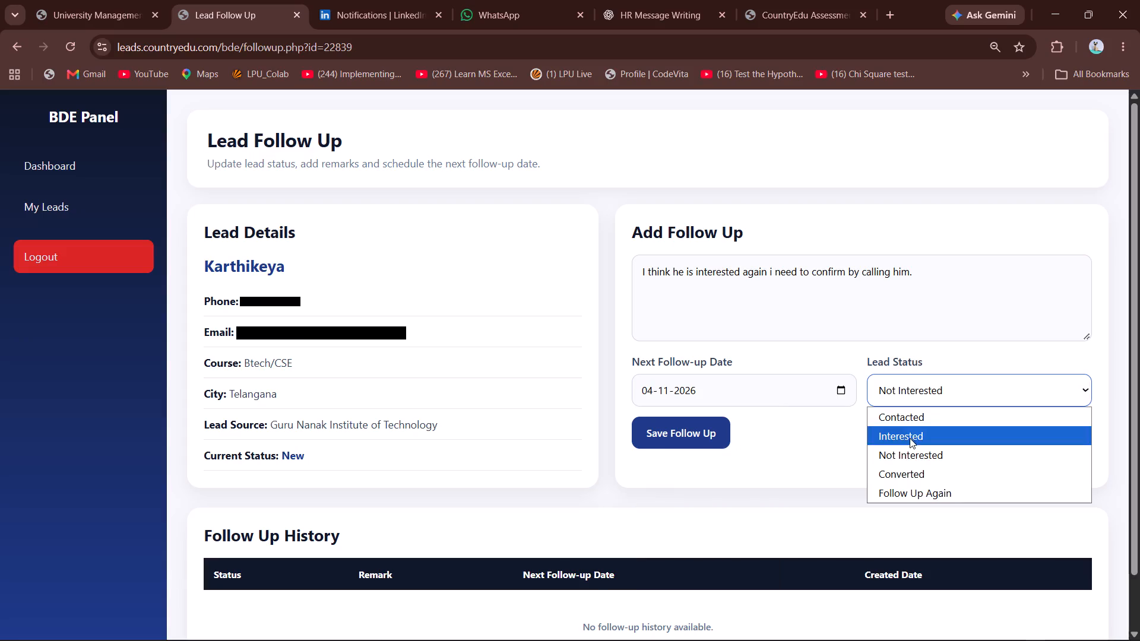
{"action": "scroll", "coordinate": [696, 458], "scroll_direction": "down", "scroll_amount": 2}
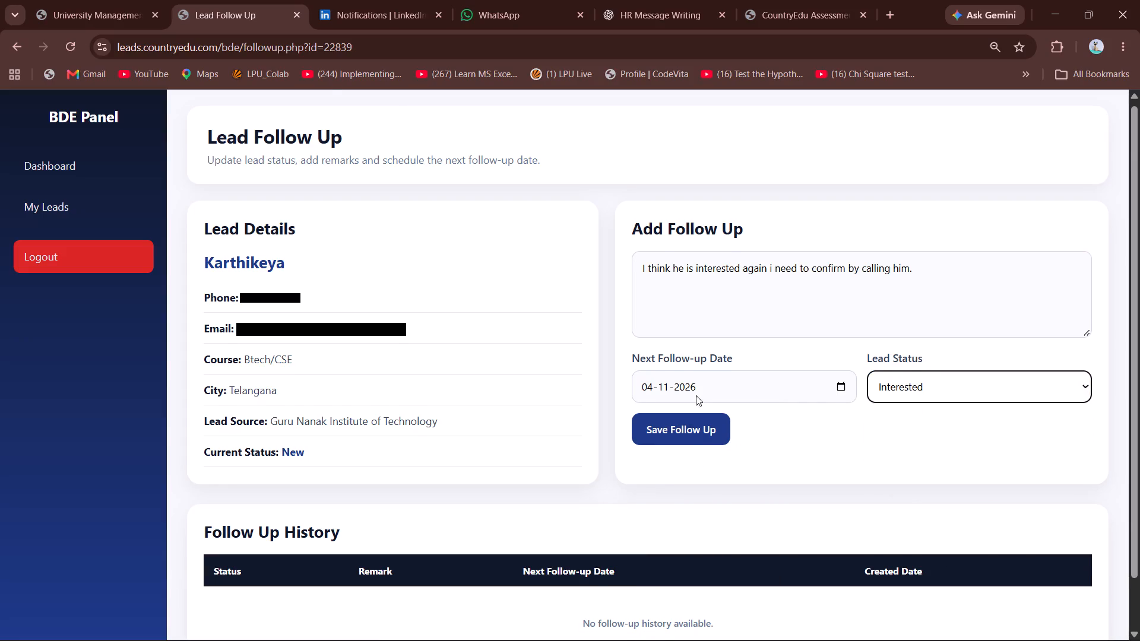
{"action": "left_click", "coordinate": [690, 377]}
{"action": "left_click", "coordinate": [102, 208]}
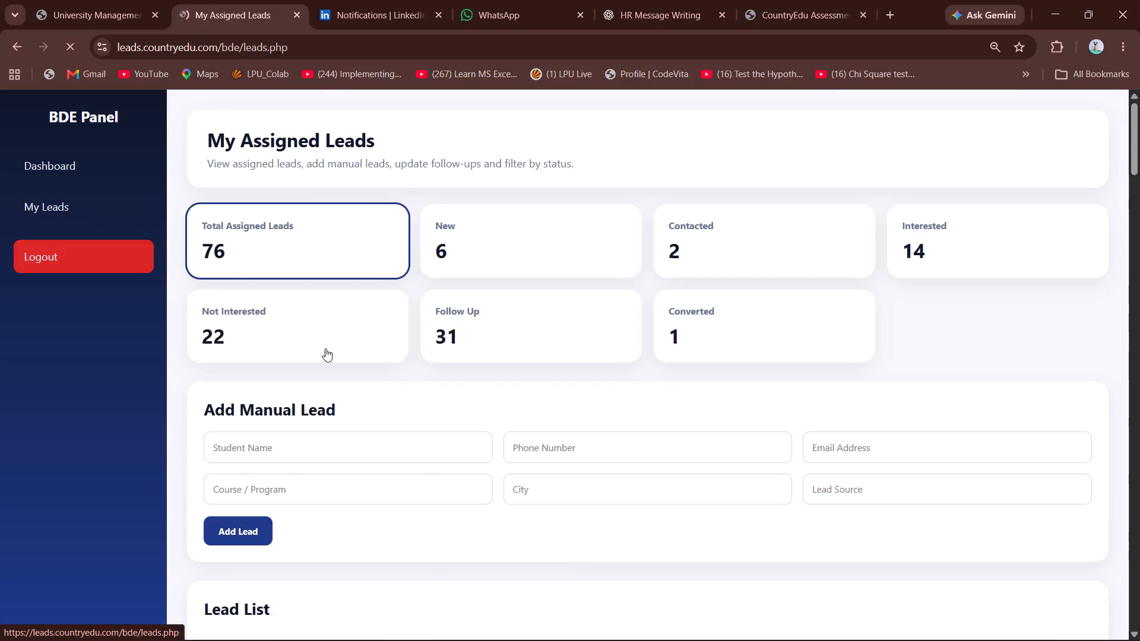
{"action": "left_click", "coordinate": [341, 441]}
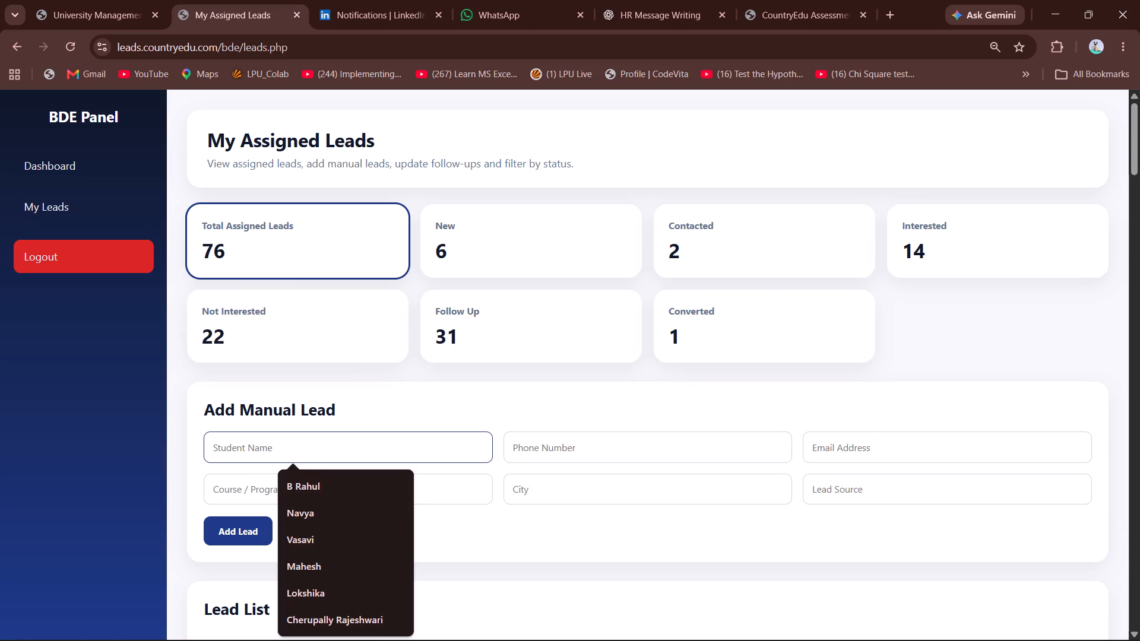
{"action": "type", "text": "Sriniy"}
{"action": "key", "text": "BackSpace"}
{"action": "type", "text": "thya"}
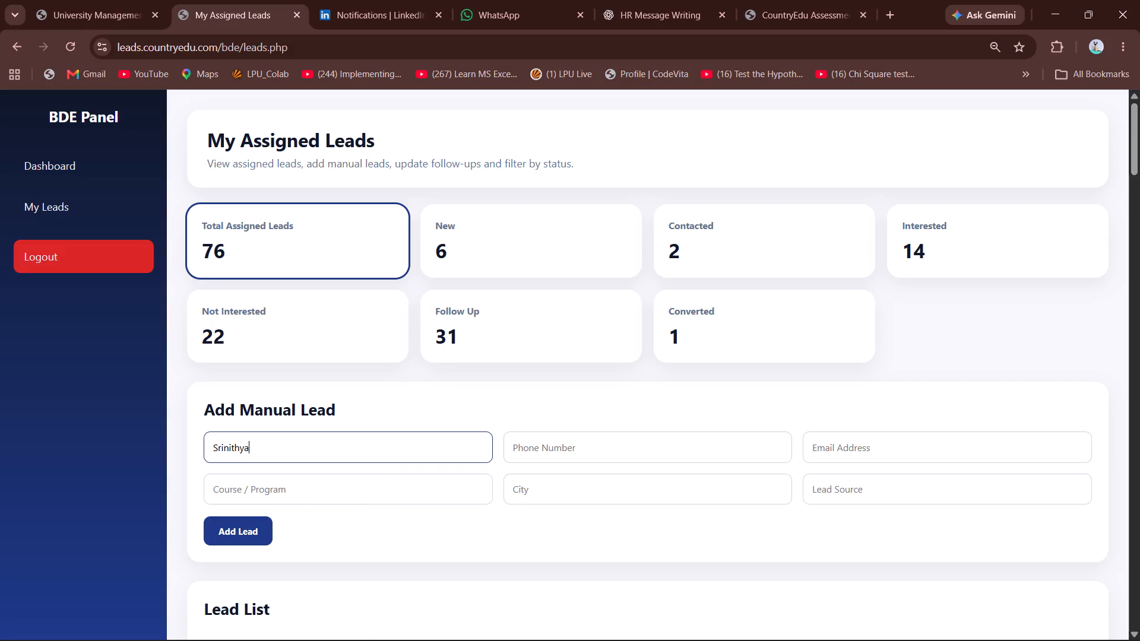
{"action": "left_click", "coordinate": [223, 449]}
{"action": "key", "text": "space"}
{"action": "key", "text": "Right"}
{"action": "key", "text": "BackSpace"}
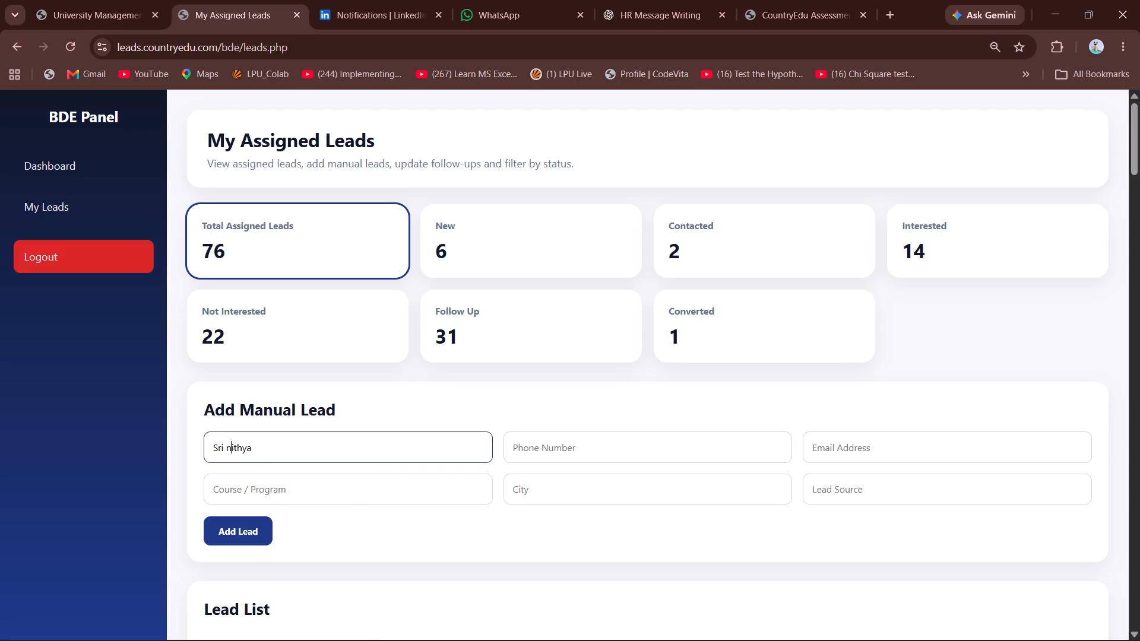
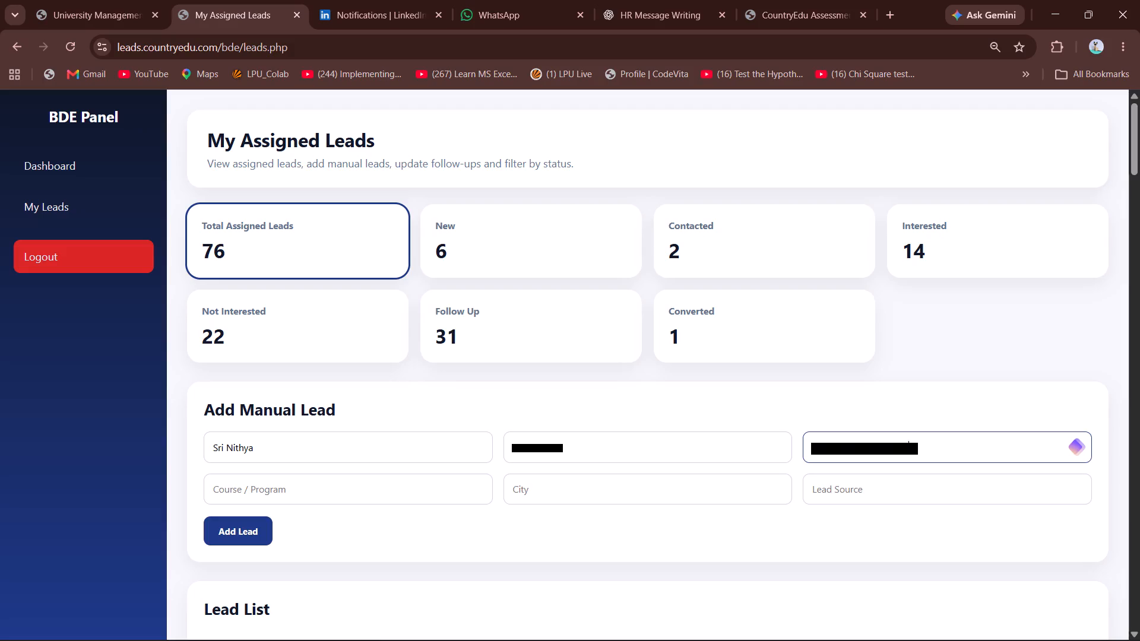
Correct the email address in the new Sri Nithya lead by inserting the missing digits.
{"action": "key", "text": "Left"}
{"action": "key", "text": "Left"}
{"action": "key", "text": "Left"}
{"action": "key", "text": "Left"}
{"action": "key", "text": "Left"}
{"action": "key", "text": "Left"}
{"action": "key", "text": "Left"}
{"action": "key", "text": "Left"}
{"action": "key", "text": "Left"}
{"action": "key", "text": "Left"}
{"action": "key", "text": "Right"}
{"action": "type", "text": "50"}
{"action": "left_click", "coordinate": [378, 488]}
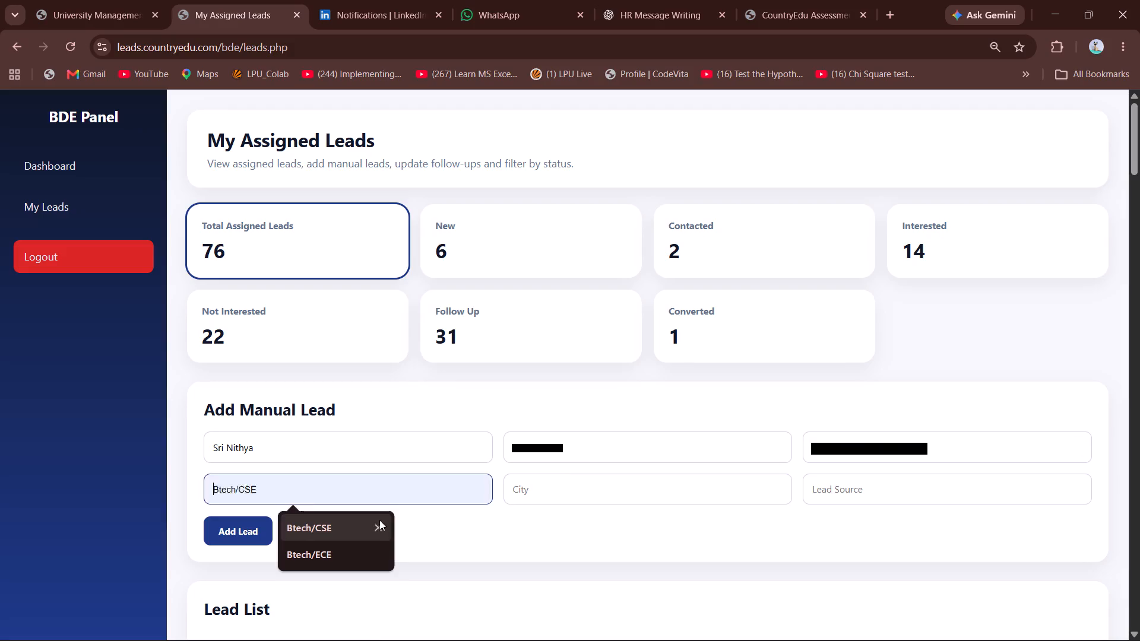
{"action": "left_click", "coordinate": [335, 547]}
{"action": "left_click", "coordinate": [625, 477]}
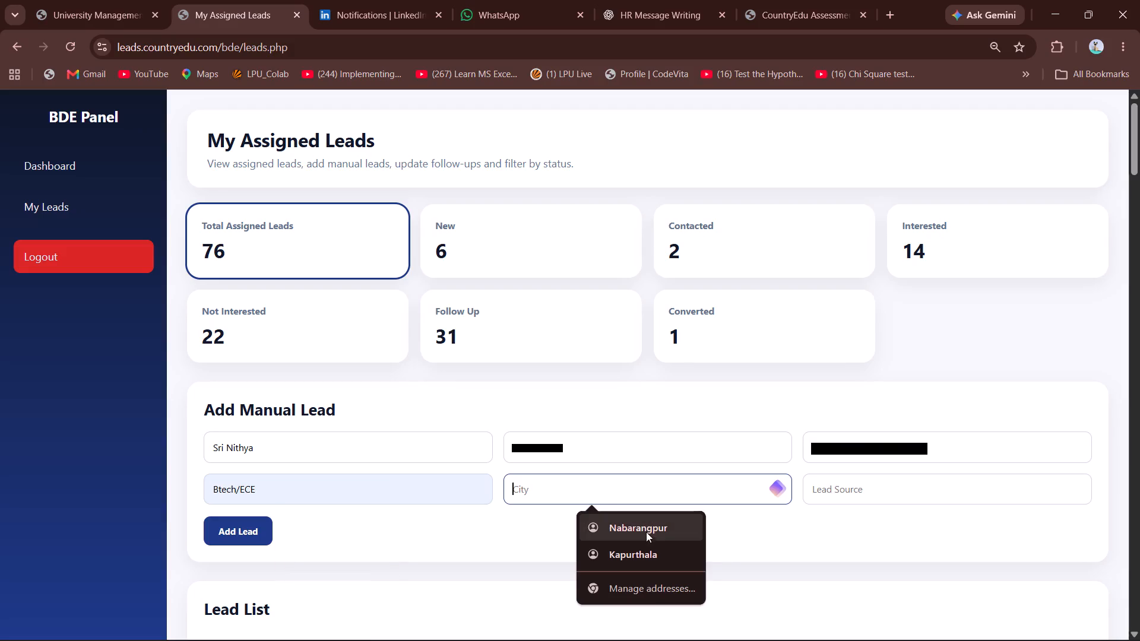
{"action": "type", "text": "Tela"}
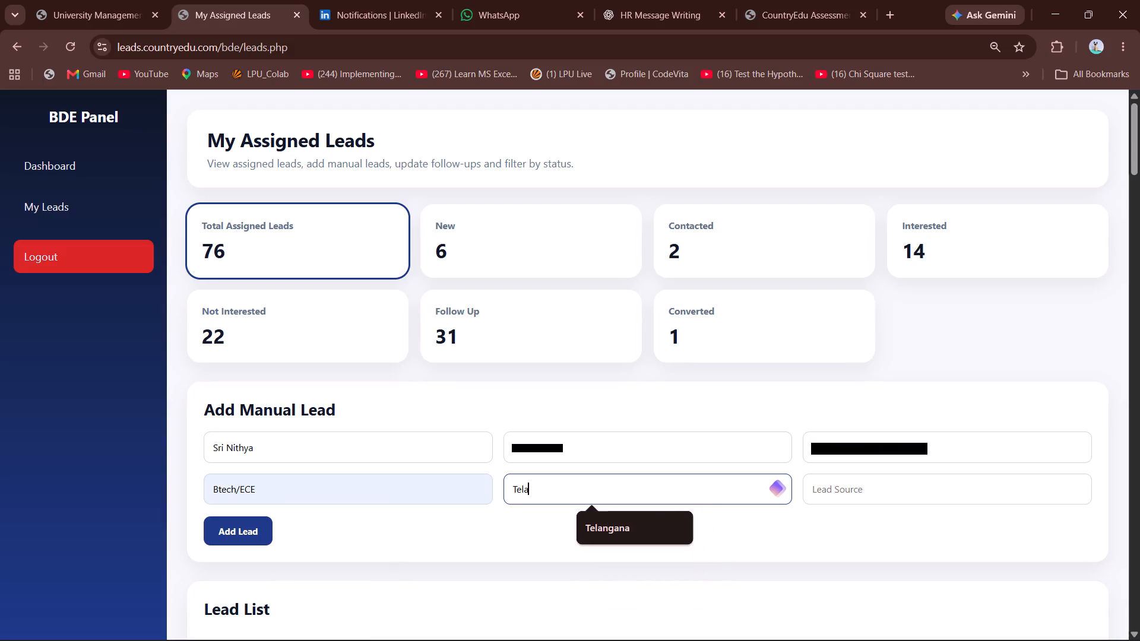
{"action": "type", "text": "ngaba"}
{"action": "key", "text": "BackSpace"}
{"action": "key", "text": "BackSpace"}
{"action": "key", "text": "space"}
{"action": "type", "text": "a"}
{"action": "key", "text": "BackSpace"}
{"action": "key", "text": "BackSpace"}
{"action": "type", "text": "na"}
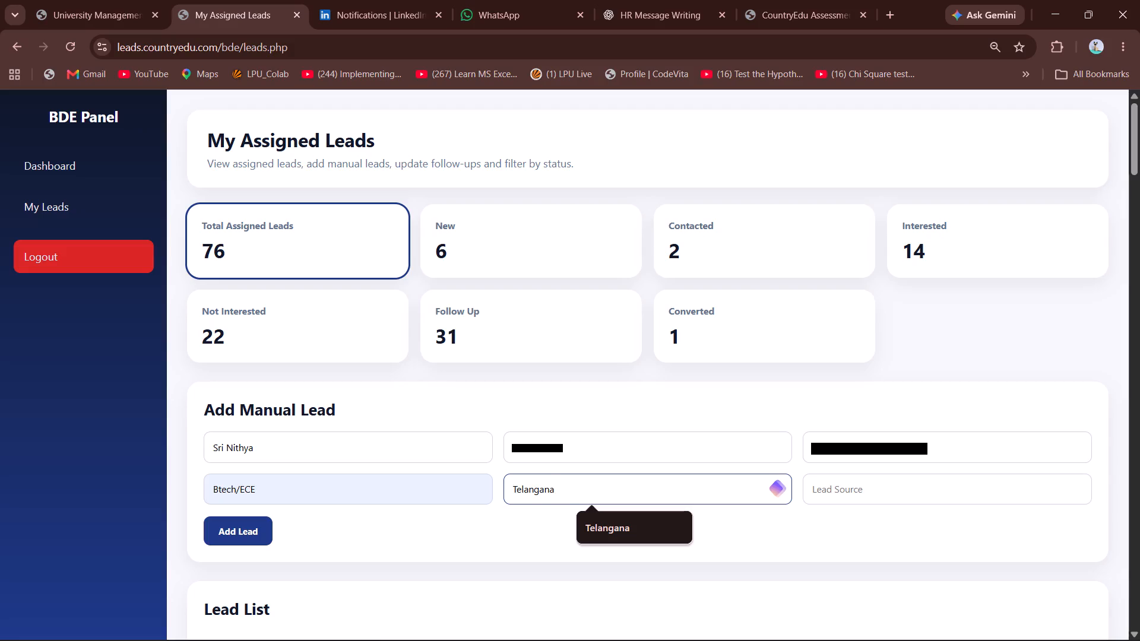
{"action": "left_click", "coordinate": [818, 491]}
{"action": "left_click", "coordinate": [948, 555]}
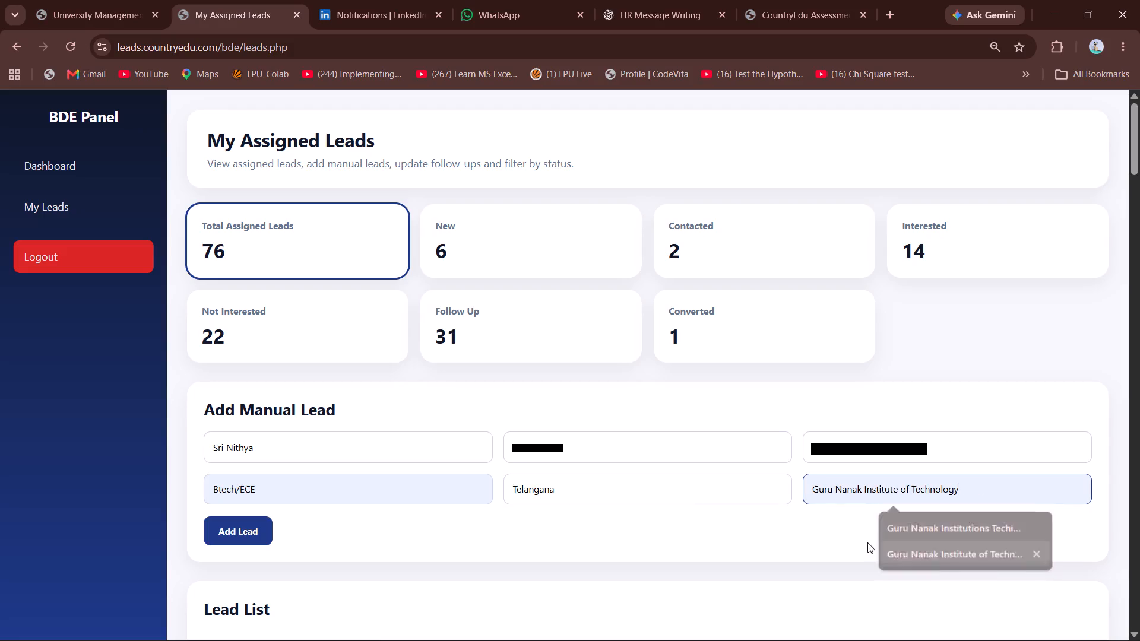
{"action": "left_click", "coordinate": [239, 529]}
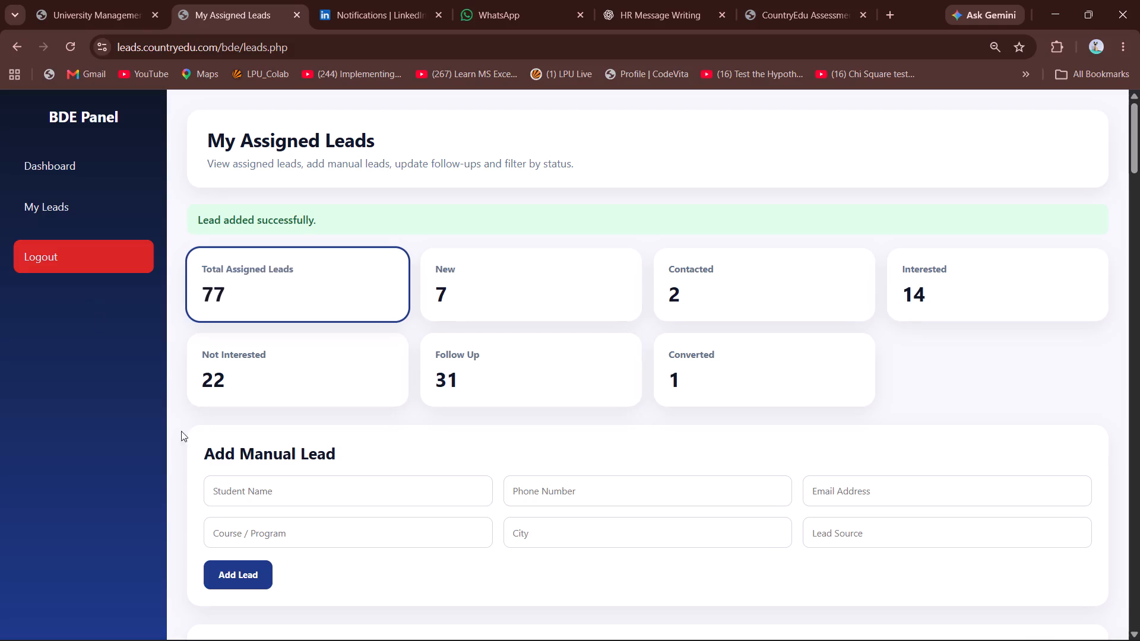
{"action": "scroll", "coordinate": [389, 487], "scroll_direction": "down", "scroll_amount": 4}
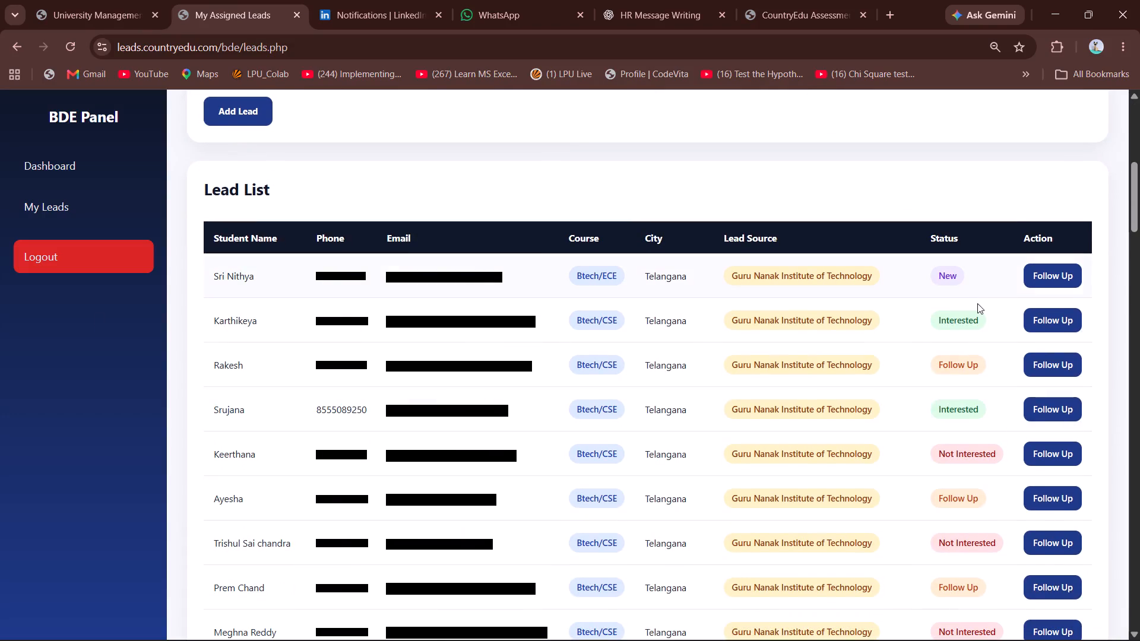
{"action": "left_click", "coordinate": [1075, 275]}
{"action": "left_click", "coordinate": [653, 299]}
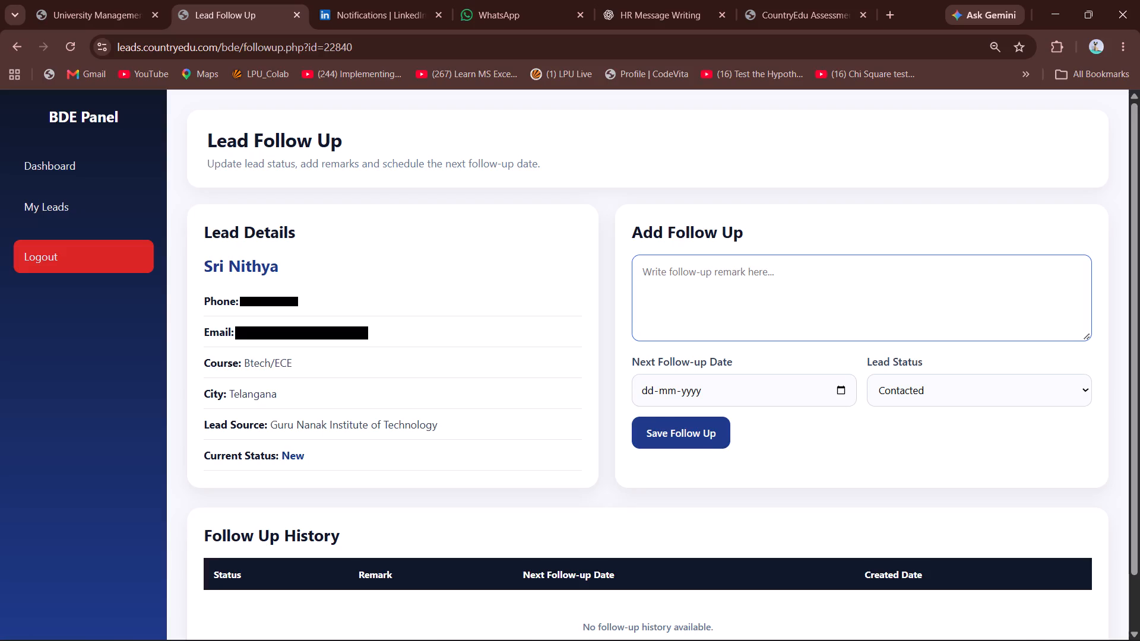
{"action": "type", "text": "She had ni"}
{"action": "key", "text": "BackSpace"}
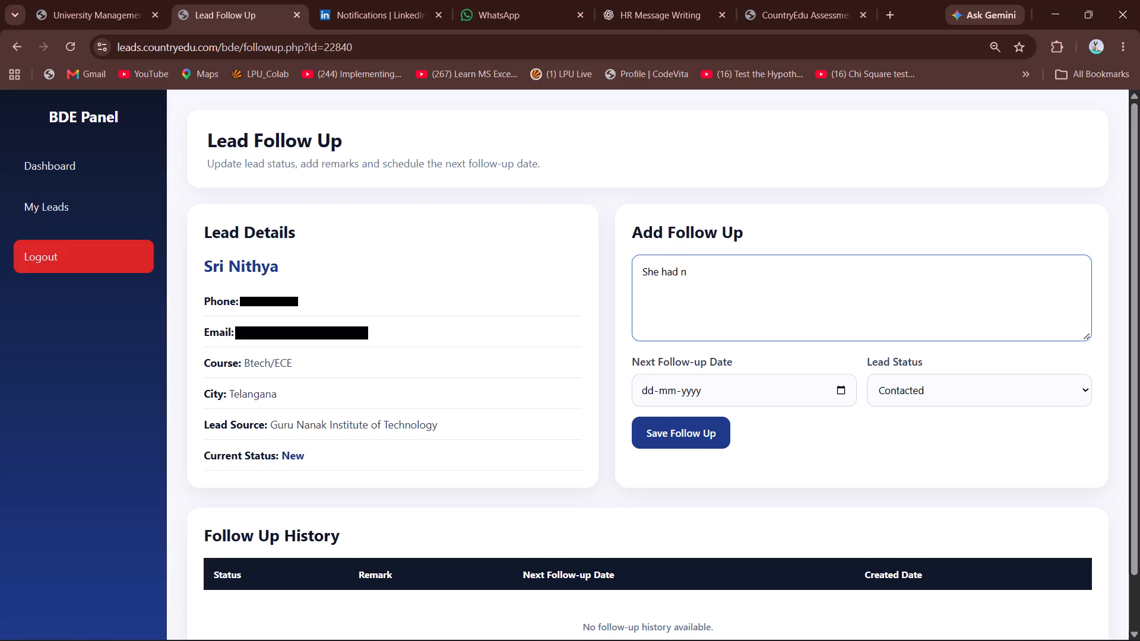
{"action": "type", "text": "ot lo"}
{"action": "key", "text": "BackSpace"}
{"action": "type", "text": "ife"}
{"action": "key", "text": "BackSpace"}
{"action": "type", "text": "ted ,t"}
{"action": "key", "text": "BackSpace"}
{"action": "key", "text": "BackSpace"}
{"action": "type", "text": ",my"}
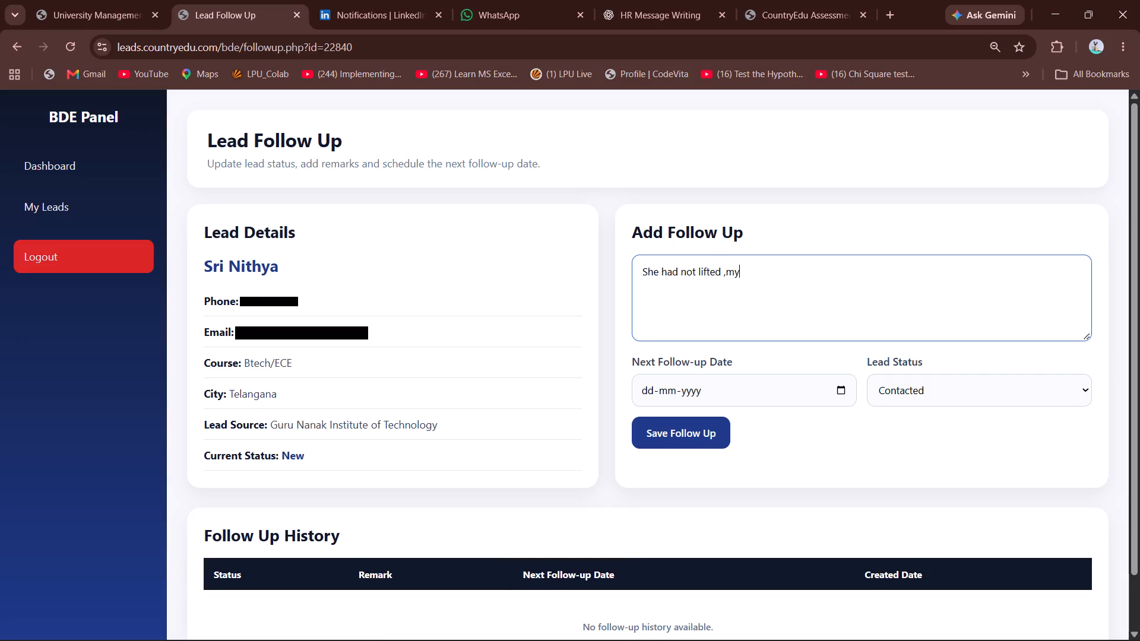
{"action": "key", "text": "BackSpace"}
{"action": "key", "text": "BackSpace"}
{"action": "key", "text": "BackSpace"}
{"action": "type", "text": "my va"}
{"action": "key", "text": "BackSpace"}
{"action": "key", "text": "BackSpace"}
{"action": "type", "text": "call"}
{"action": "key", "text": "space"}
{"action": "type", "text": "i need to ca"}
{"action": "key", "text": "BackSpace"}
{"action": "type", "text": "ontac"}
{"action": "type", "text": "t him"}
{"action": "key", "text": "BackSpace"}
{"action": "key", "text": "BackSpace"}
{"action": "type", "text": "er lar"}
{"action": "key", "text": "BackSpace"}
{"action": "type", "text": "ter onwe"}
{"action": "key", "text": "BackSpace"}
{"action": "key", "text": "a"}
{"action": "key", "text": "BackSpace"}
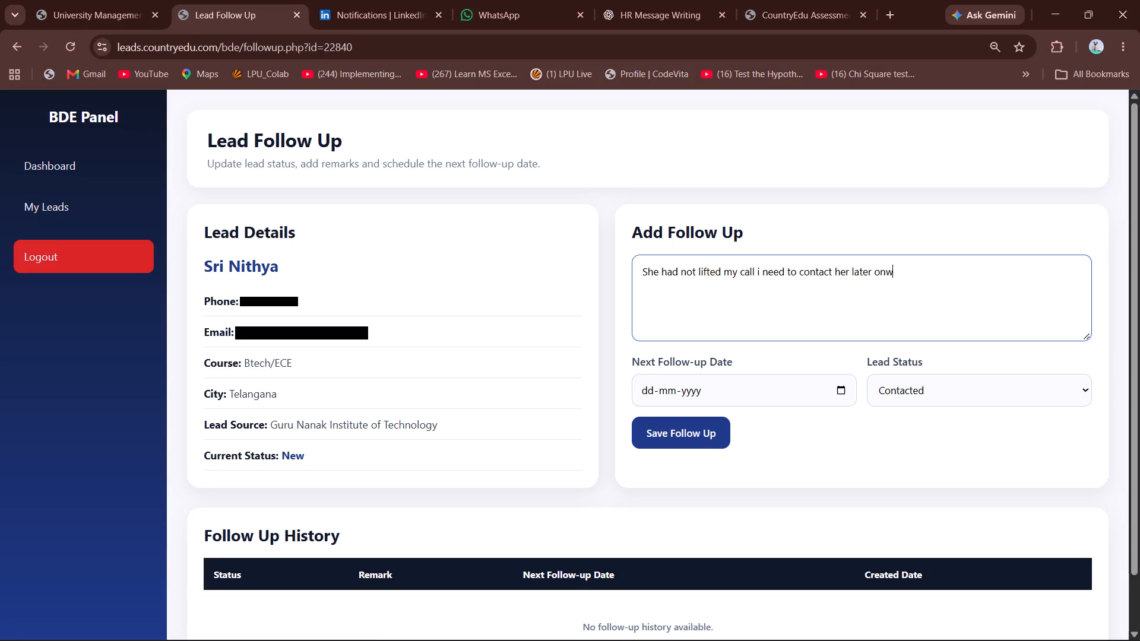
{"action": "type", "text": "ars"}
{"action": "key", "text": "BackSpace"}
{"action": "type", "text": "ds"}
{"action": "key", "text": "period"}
Set Sri Nithya's next follow-up date to 04-11-2026 and lead status to Follow Up Again, and save the follow-up.
{"action": "left_click", "coordinate": [815, 382]}
{"action": "left_click", "coordinate": [848, 388]}
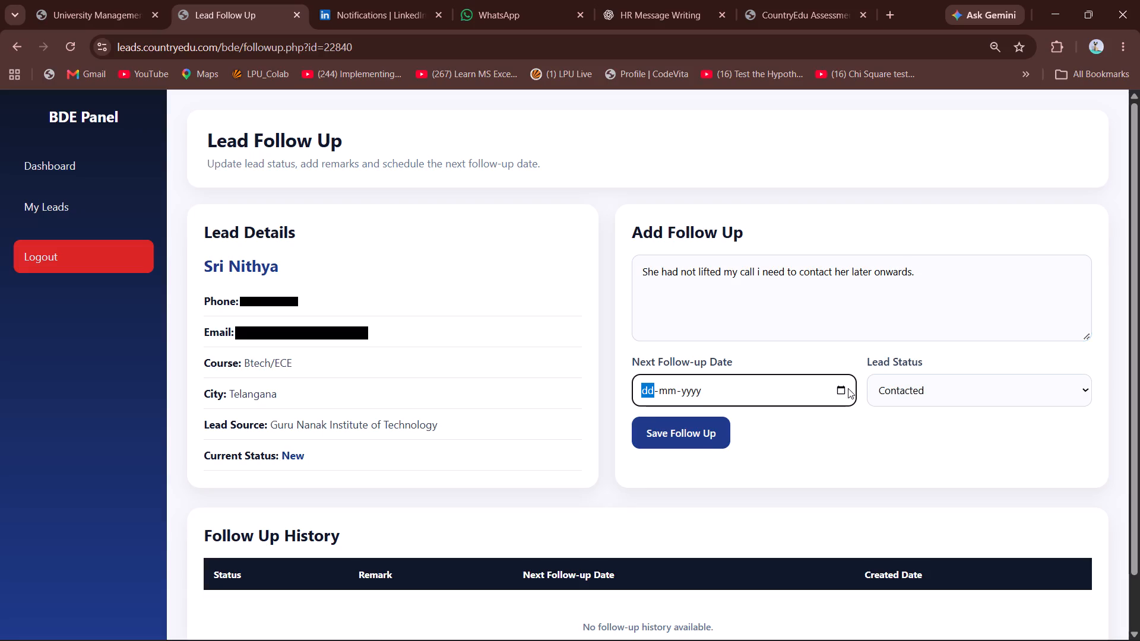
{"action": "left_click", "coordinate": [846, 389]}
{"action": "left_click", "coordinate": [762, 578]}
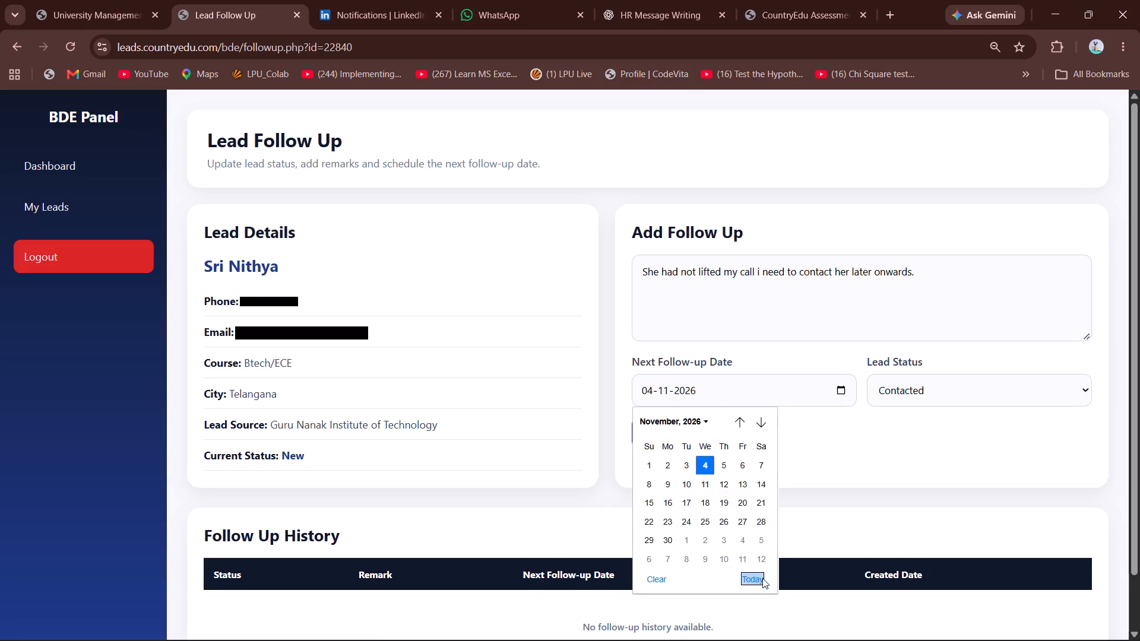
{"action": "left_click", "coordinate": [922, 392]}
{"action": "left_click", "coordinate": [898, 487]}
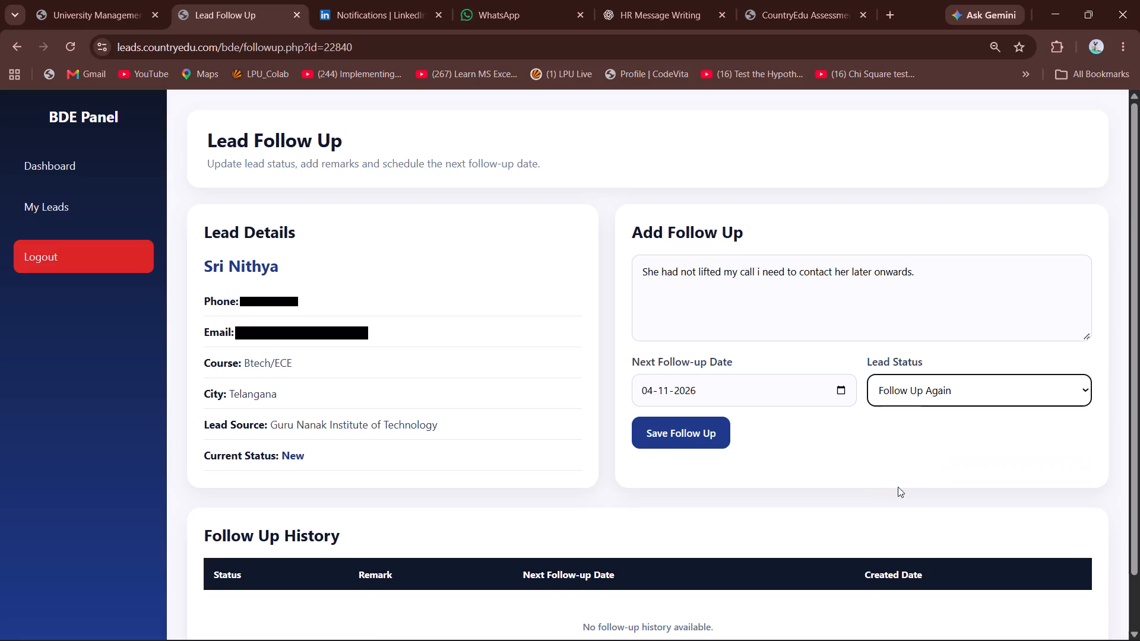
{"action": "left_click", "coordinate": [663, 435]}
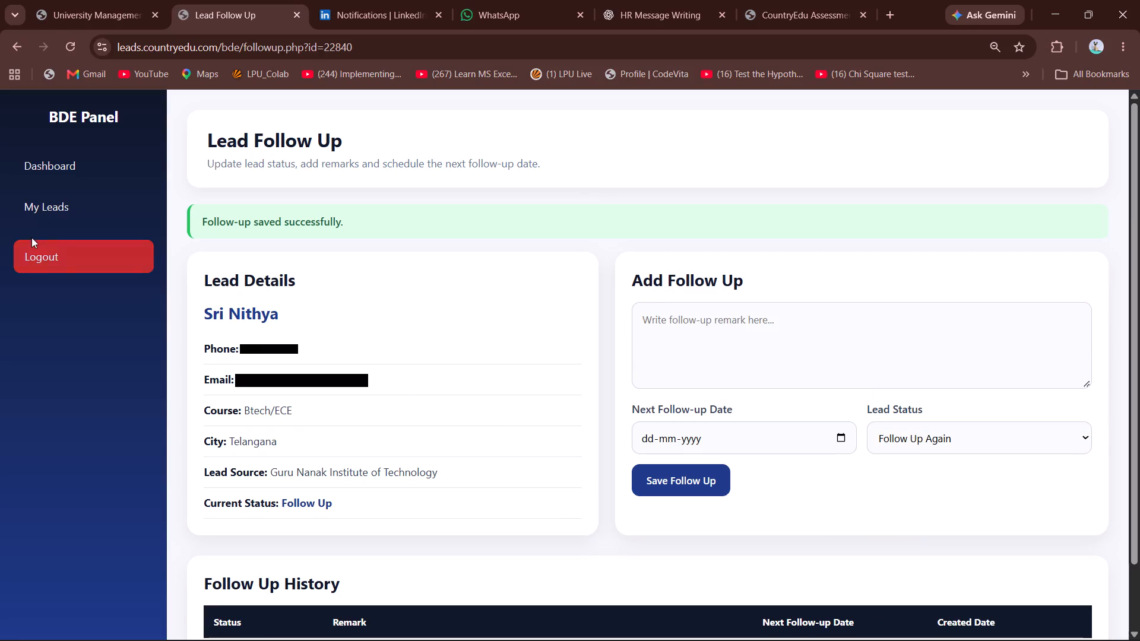
{"action": "left_click", "coordinate": [38, 219]}
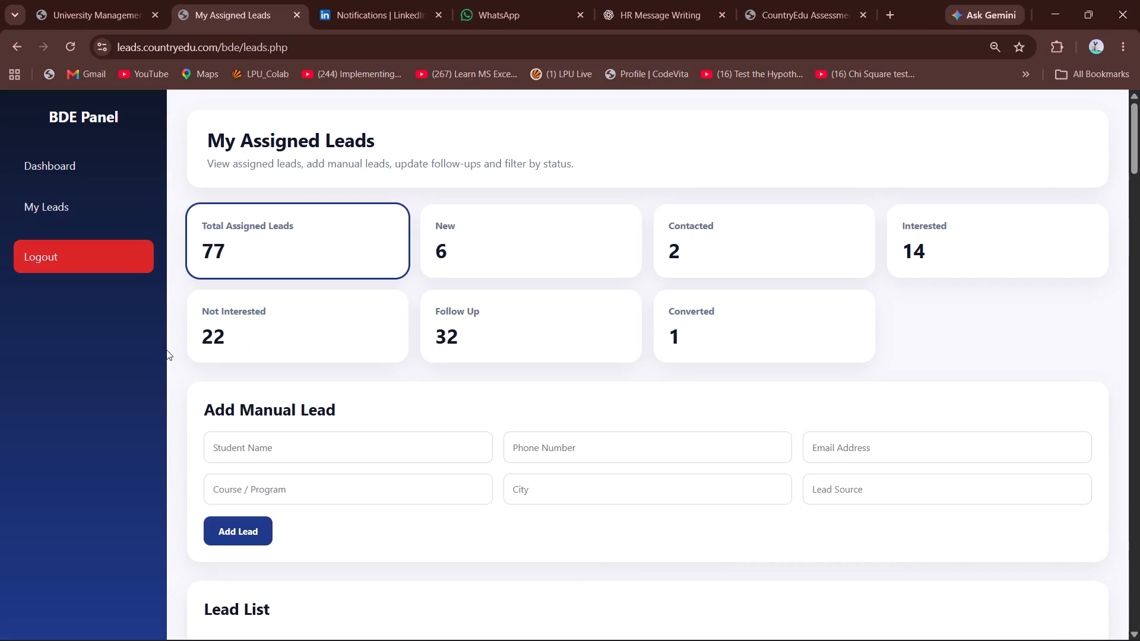
{"action": "left_click", "coordinate": [271, 452]}
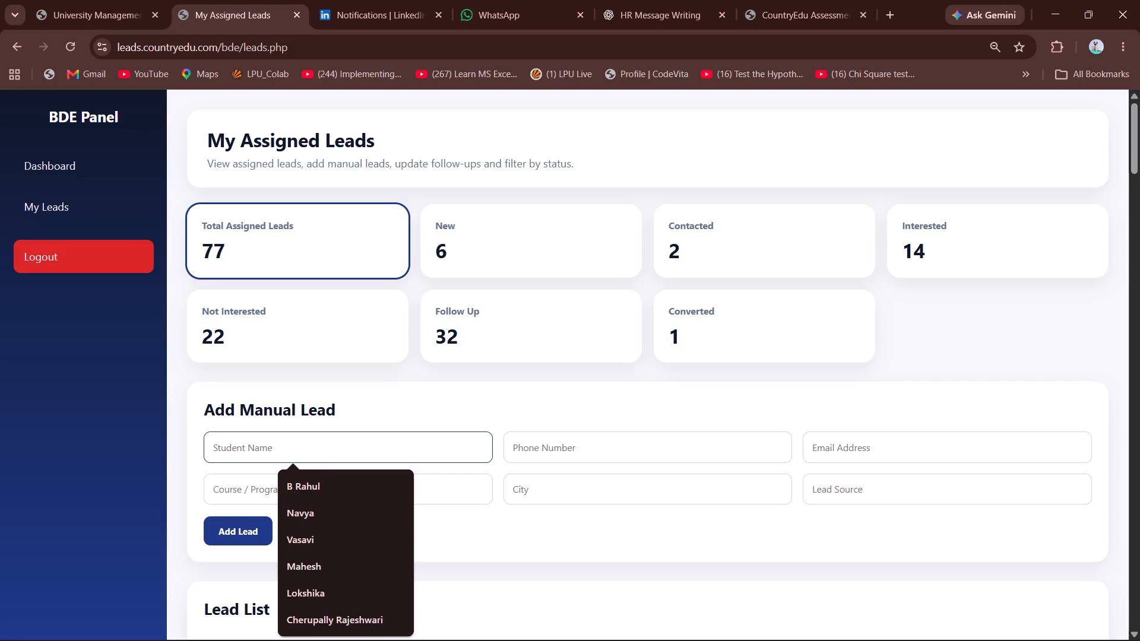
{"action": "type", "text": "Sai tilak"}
{"action": "left_click", "coordinate": [632, 451]}
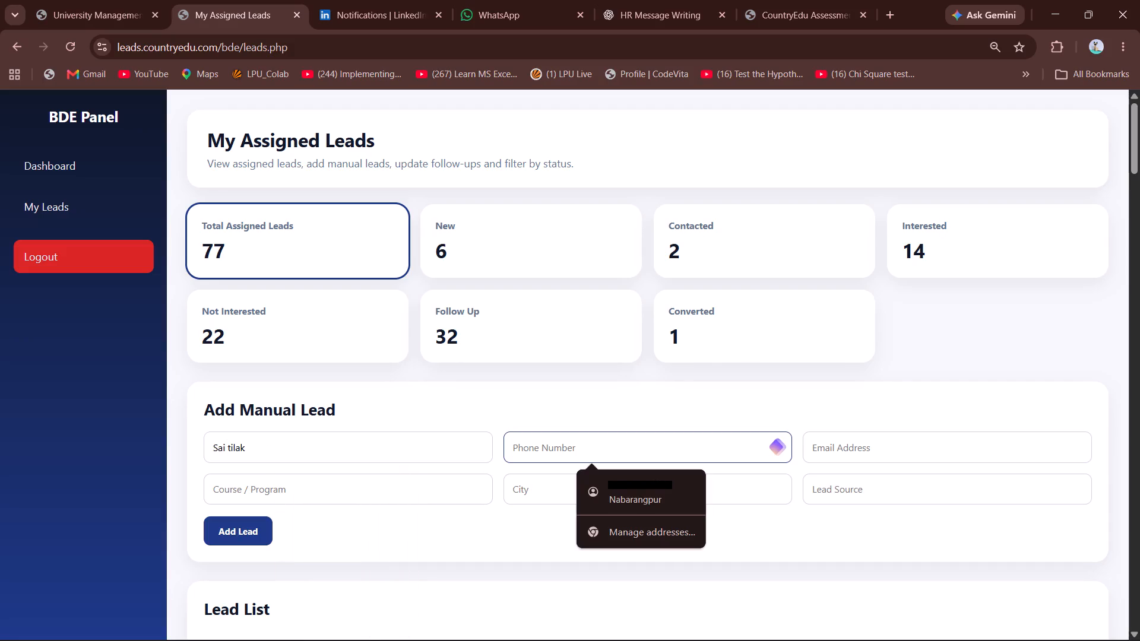
{"action": "key", "text": "Right"}
{"action": "key", "text": "Insert"}
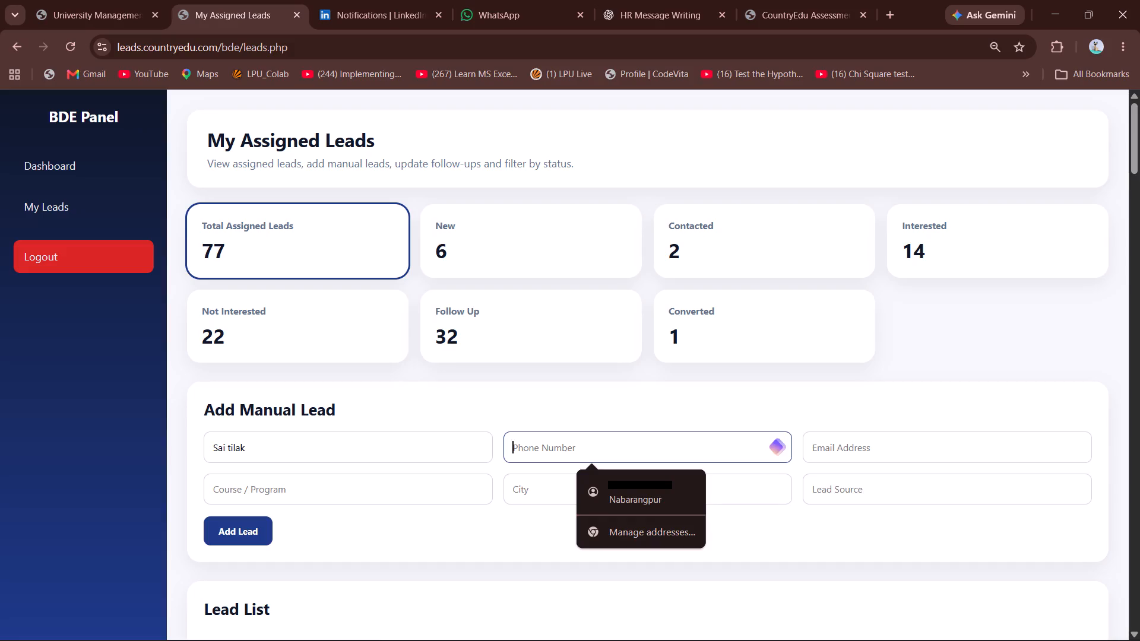
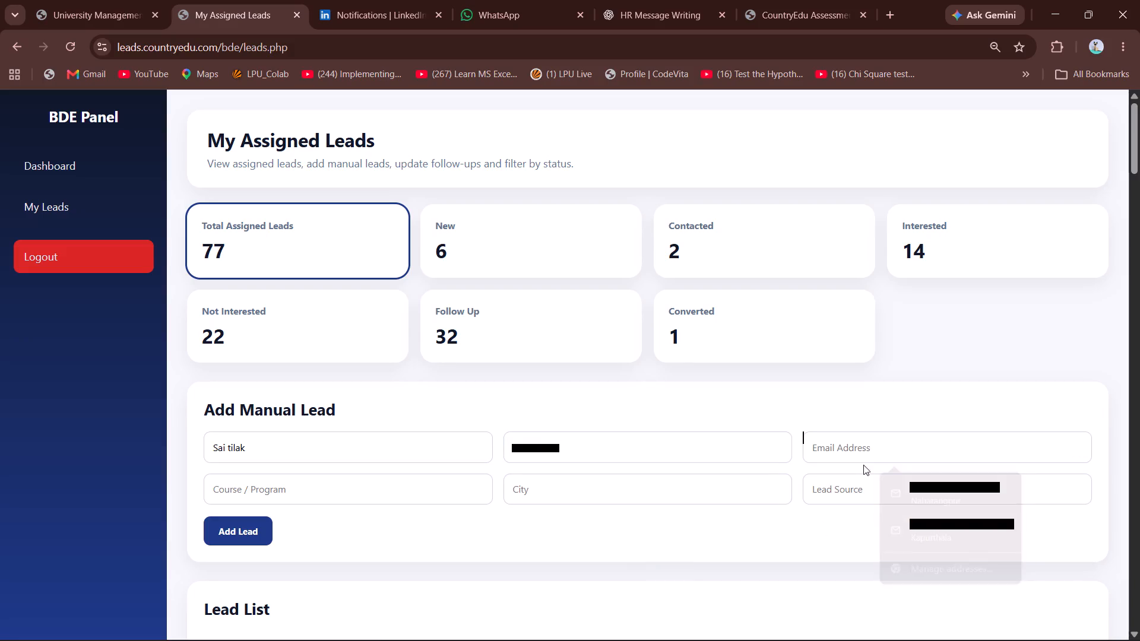
{"action": "left_click", "coordinate": [850, 444]}
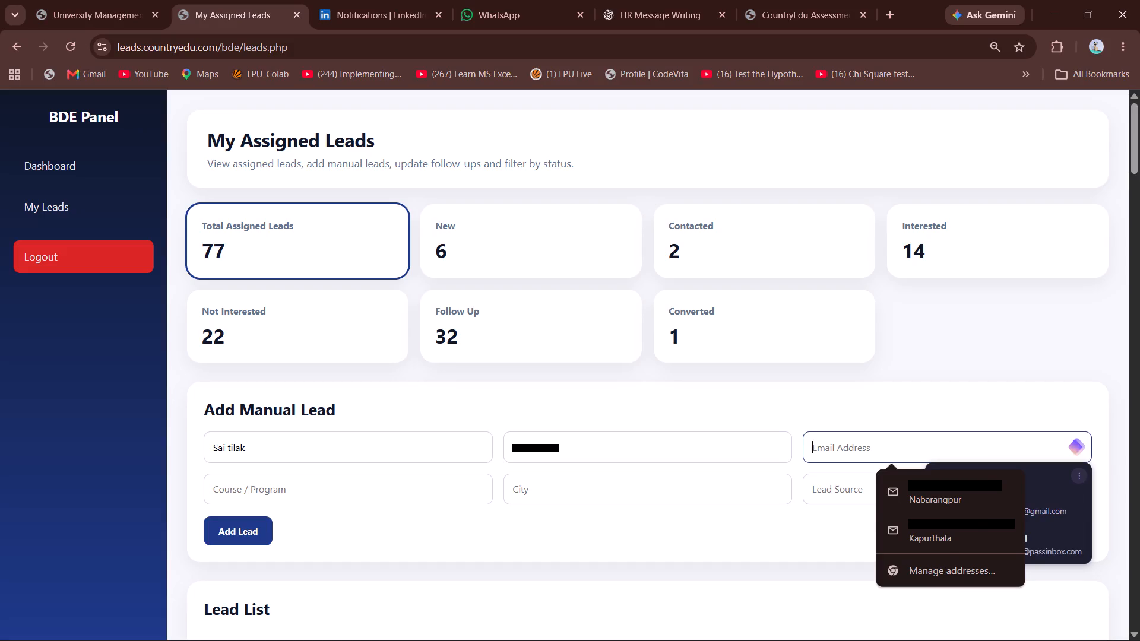
{"action": "left_click", "coordinate": [822, 452]}
{"action": "key", "text": "v"}
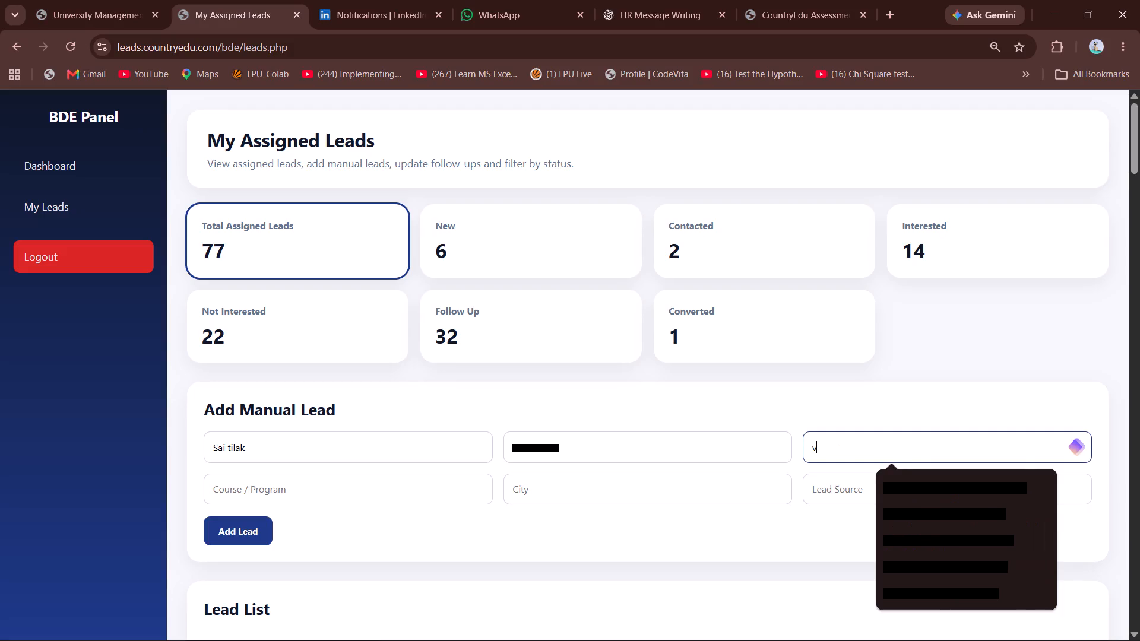
{"action": "type", "text": "sai"}
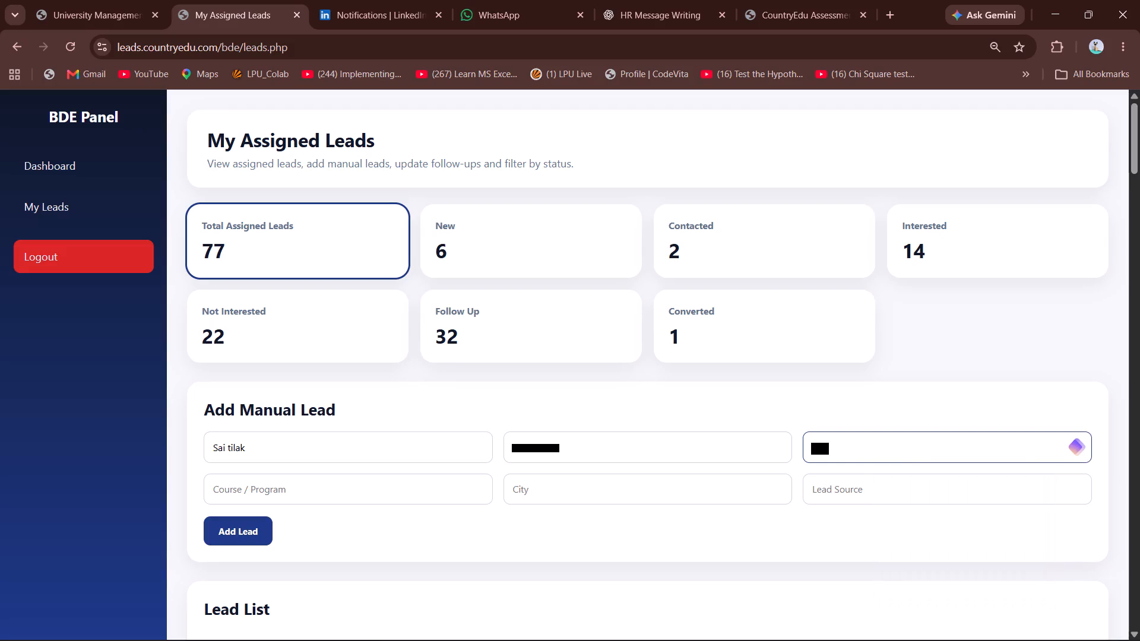
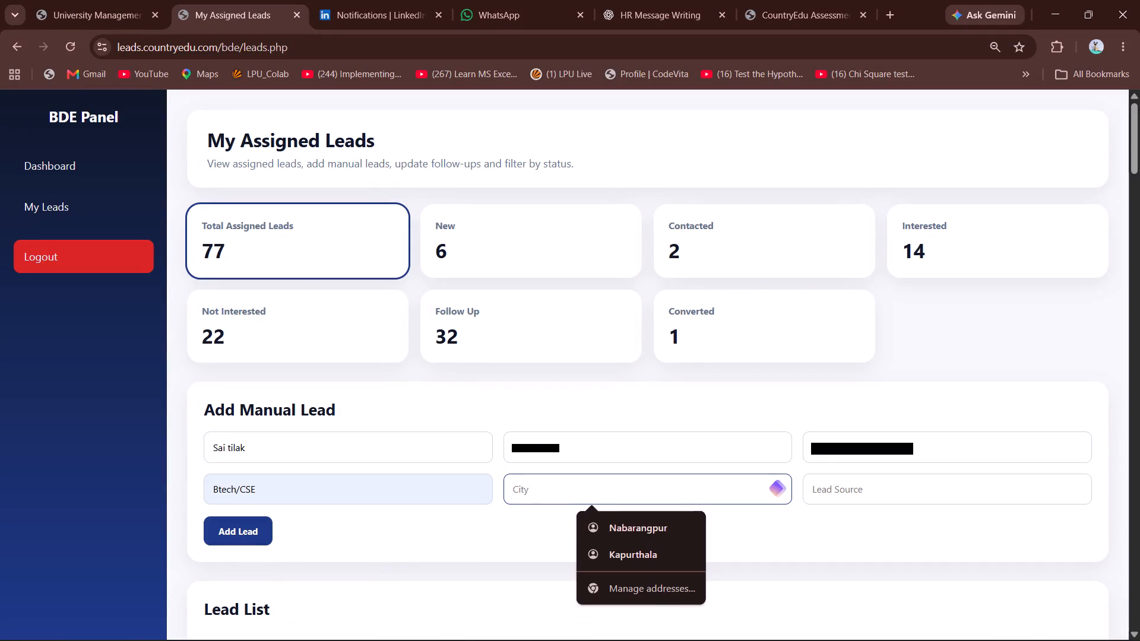
Set the manual lead's city to Telangana and lead source to Guru Nanak Institute of Technology, and add the lead.
{"action": "type", "text": "TElangana"}
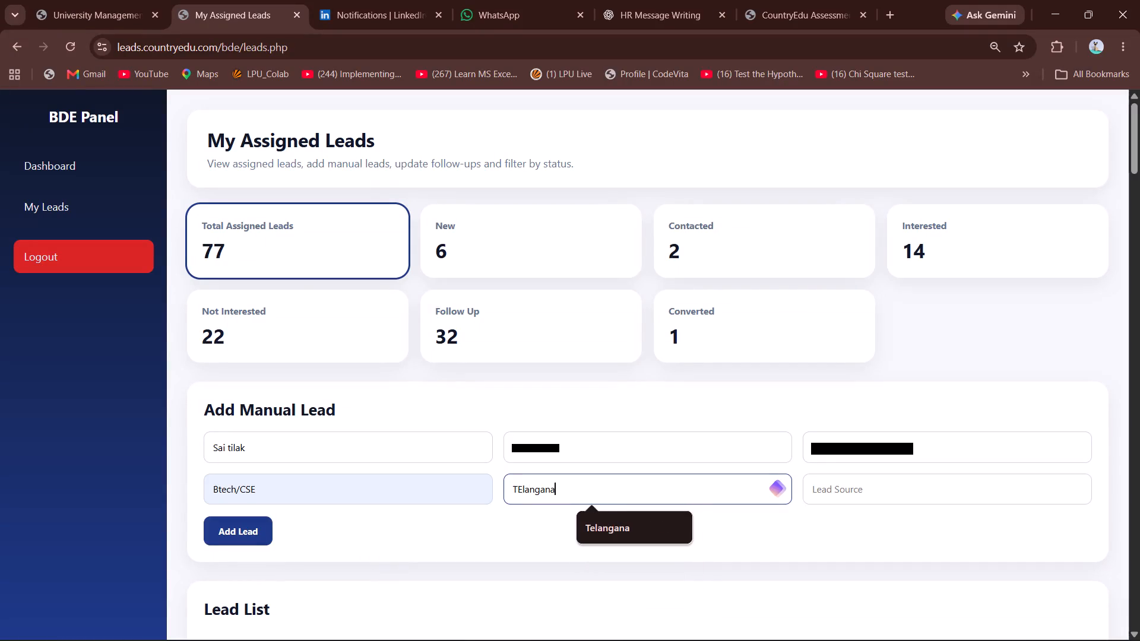
{"action": "left_click", "coordinate": [637, 529]}
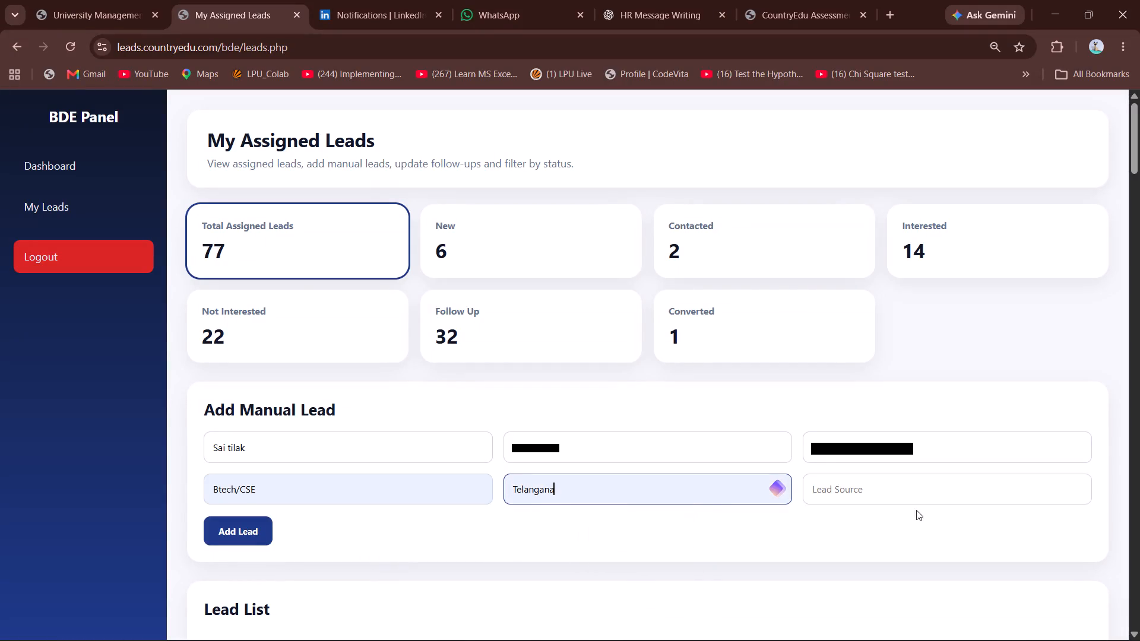
{"action": "left_click", "coordinate": [908, 509]}
{"action": "left_click", "coordinate": [902, 481]}
{"action": "left_click", "coordinate": [926, 542]}
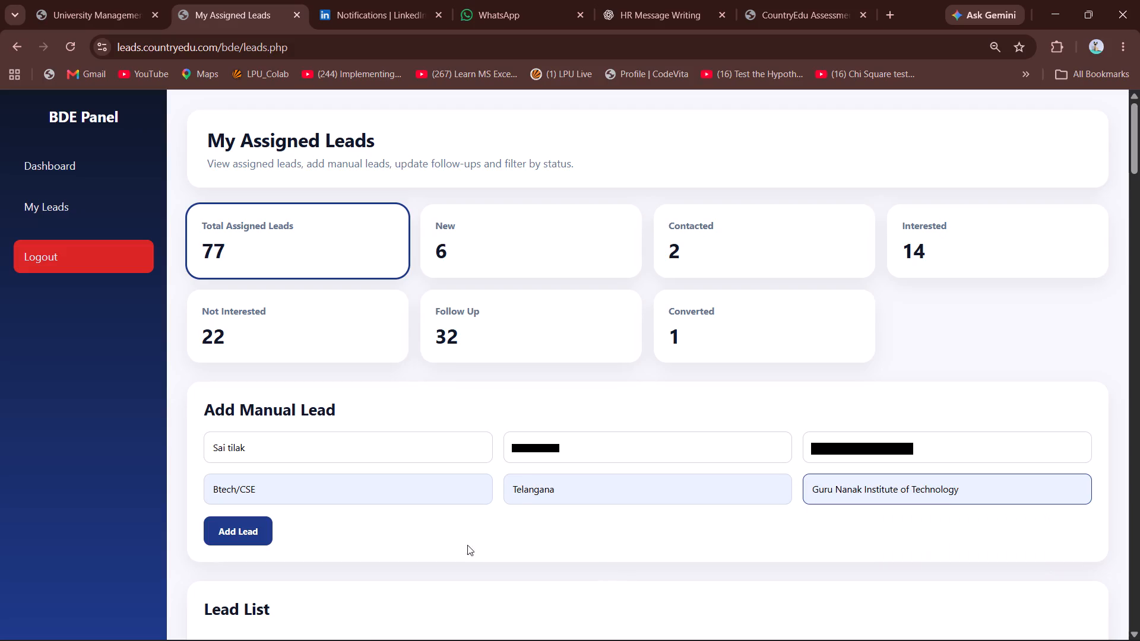
{"action": "left_click", "coordinate": [247, 530]}
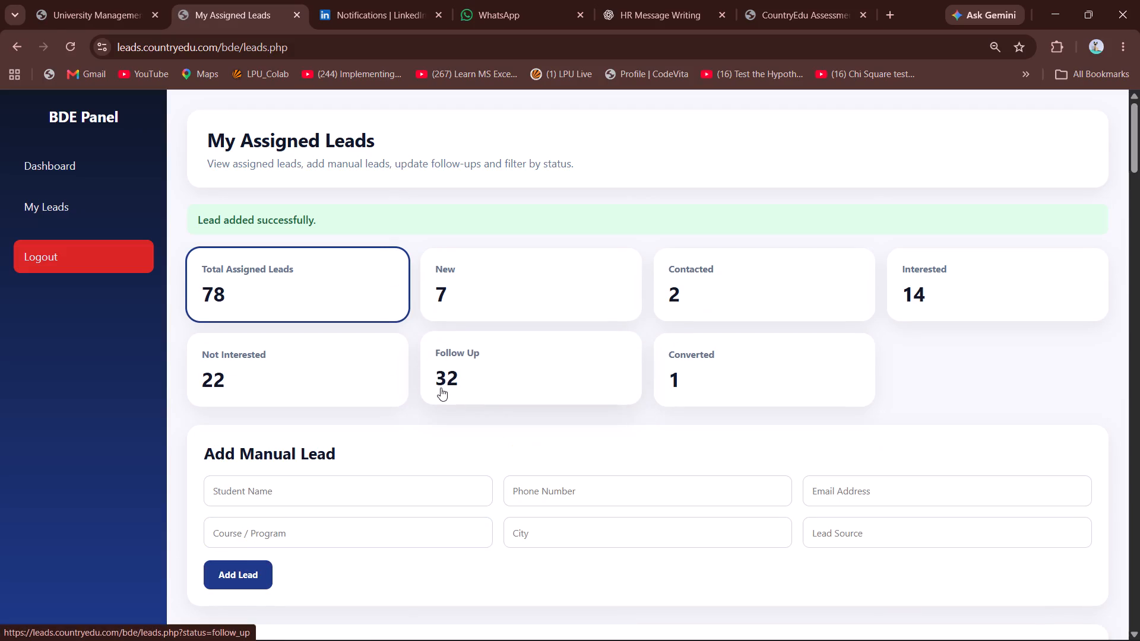
Open the newly added lead's follow-up and write the remark "He said he is not interested right now for the job oppurtunities.".
{"action": "scroll", "coordinate": [266, 335], "scroll_direction": "down", "scroll_amount": 3}
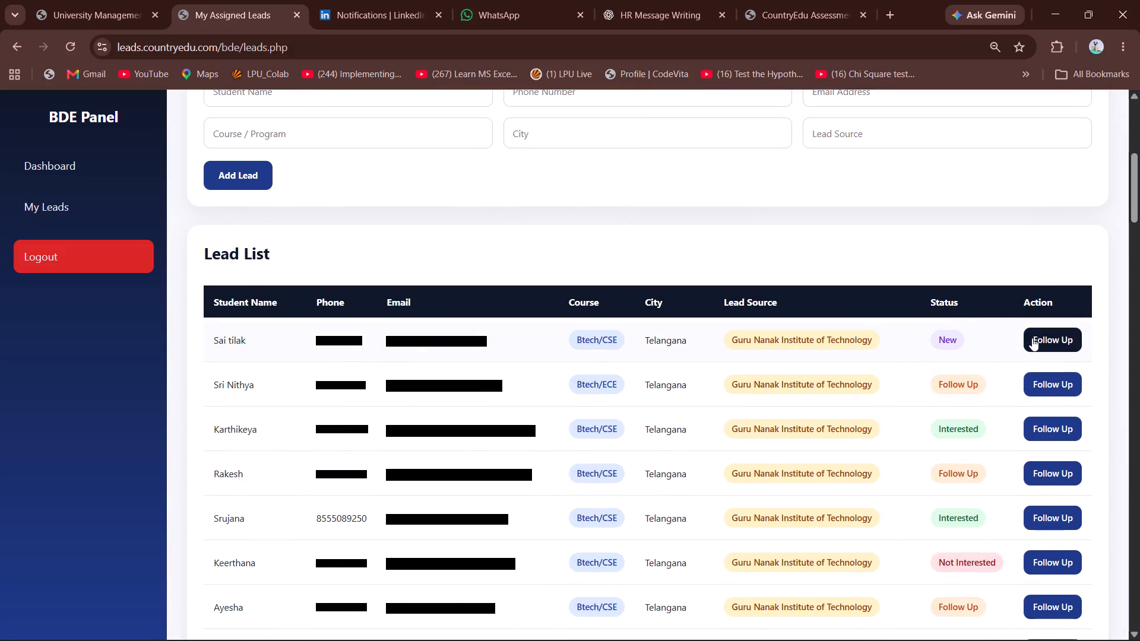
{"action": "left_click", "coordinate": [1033, 338]}
{"action": "left_click", "coordinate": [693, 296]}
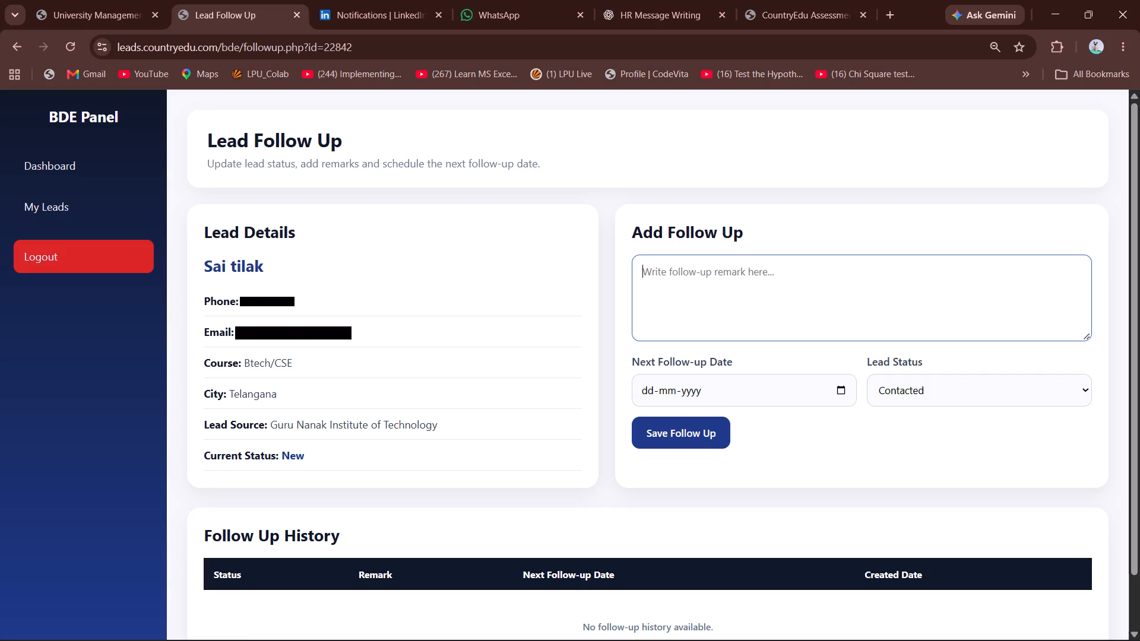
{"action": "type", "text": "He said he is not on"}
{"action": "key", "text": "BackSpace"}
{"action": "key", "text": "BackSpace"}
{"action": "type", "text": "inre"}
{"action": "key", "text": "BackSpace"}
{"action": "type", "text": "te"}
{"action": "key", "text": "BackSpace"}
{"action": "key", "text": "BackSpace"}
{"action": "type", "text": "re"}
{"action": "key", "text": "BackSpace"}
{"action": "key", "text": "BackSpace"}
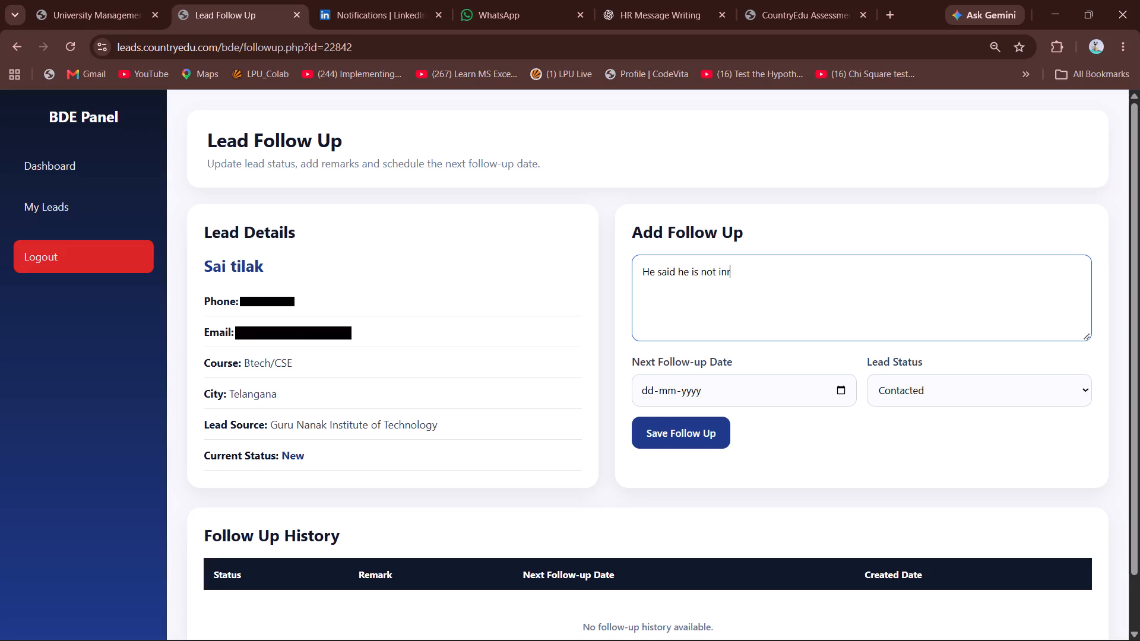
{"action": "key", "text": "t"}
{"action": "key", "text": "BackSpace"}
{"action": "key", "text": "BackSpace"}
{"action": "type", "text": "tee"}
{"action": "key", "text": "BackSpace"}
{"action": "type", "text": "rested"}
{"action": "key", "text": "space"}
{"action": "key", "text": "w"}
{"action": "key", "text": "BackSpace"}
{"action": "type", "text": "right noe"}
{"action": "key", "text": "space"}
{"action": "key", "text": "BackSpace"}
{"action": "key", "text": "BackSpace"}
{"action": "type", "text": "w for the h"}
{"action": "key", "text": "BackSpace"}
{"action": "type", "text": "job"}
{"action": "key", "text": "space"}
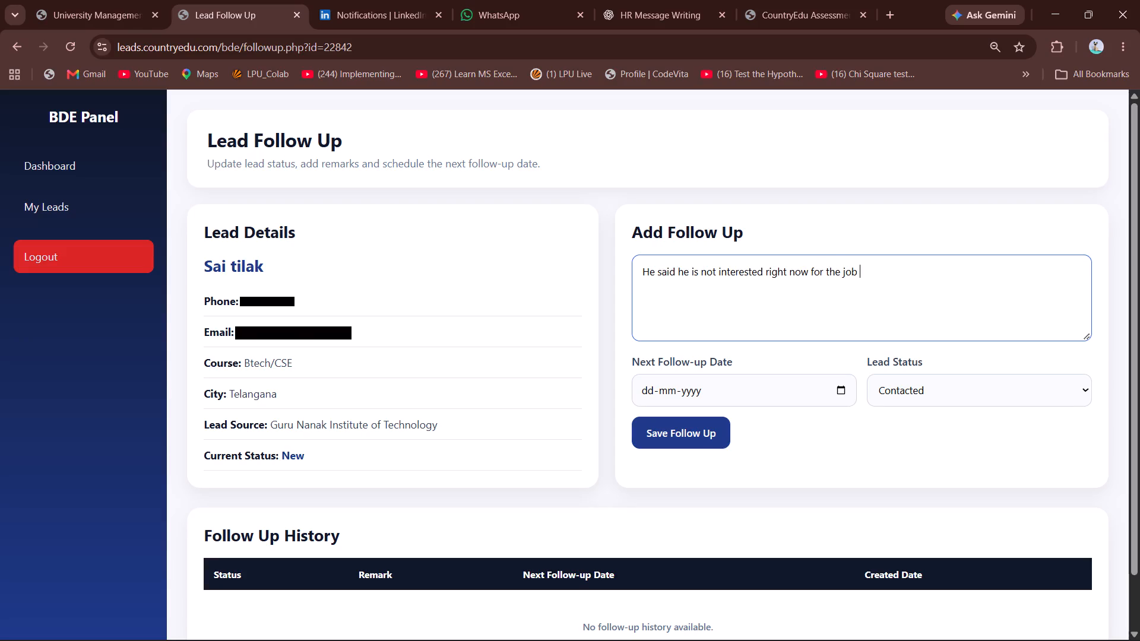
{"action": "type", "text": "op"}
{"action": "type", "text": "pu"}
{"action": "type", "text": "rtuniti"}
{"action": "type", "text": "es."}
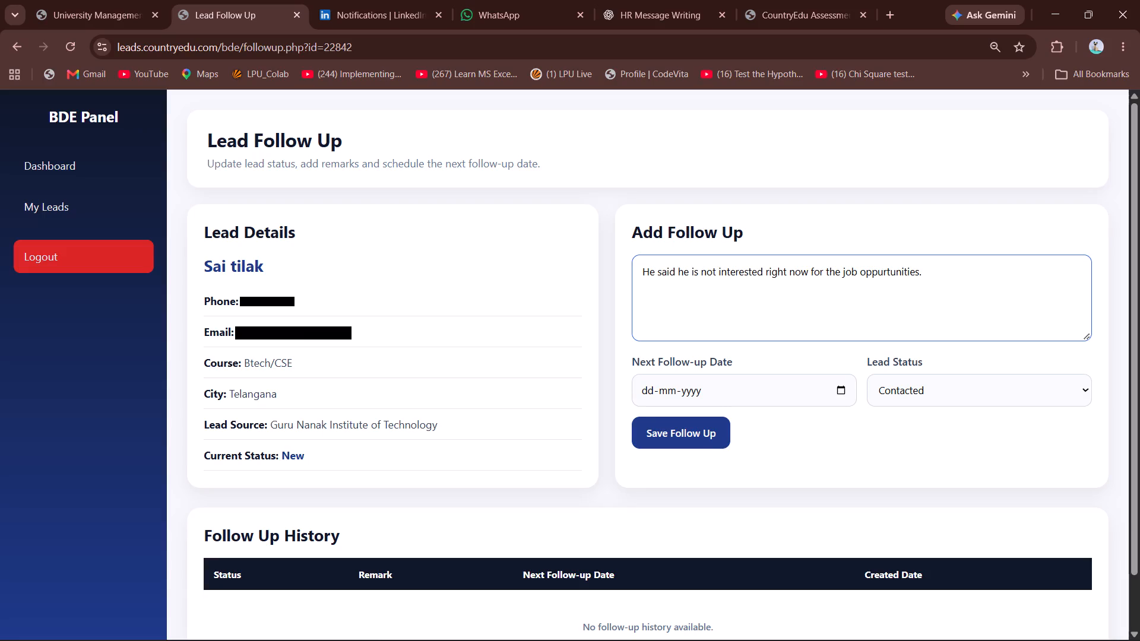
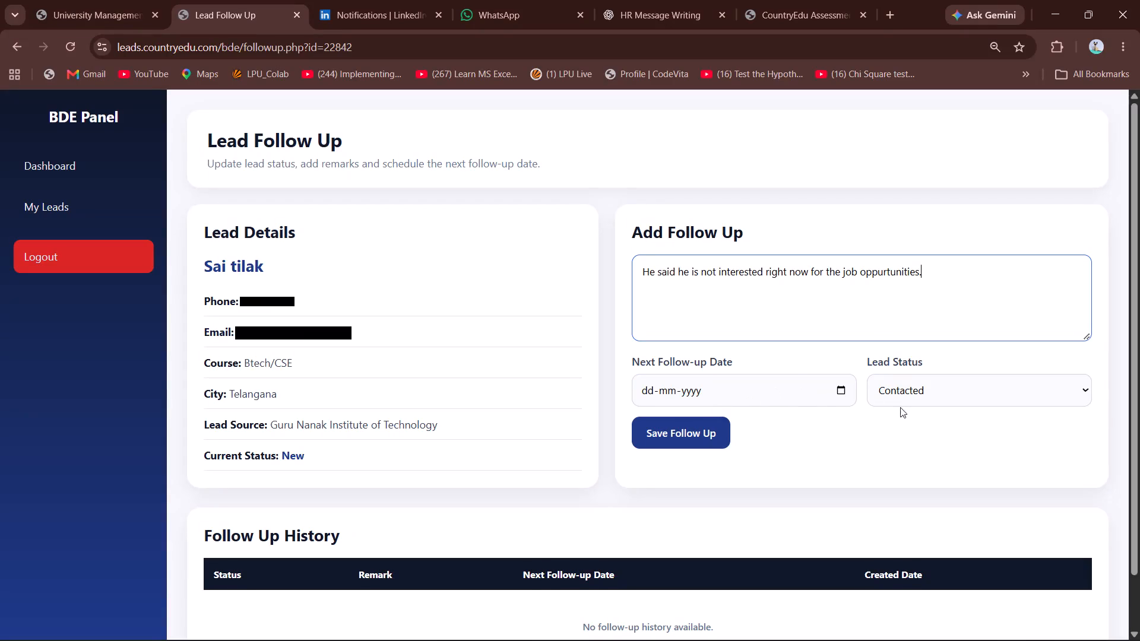
Set the next follow-up date to 04-11-2026 and the lead status to Not Interested, and save the follow-up.
{"action": "left_click", "coordinate": [838, 387]}
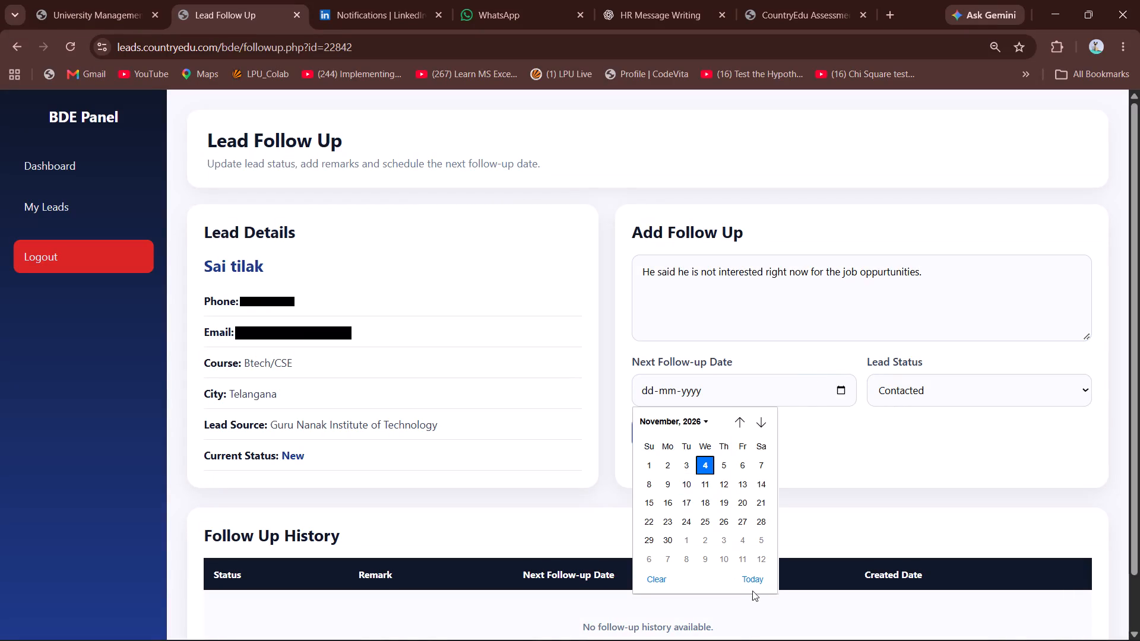
{"action": "left_click", "coordinate": [752, 591]}
{"action": "left_click", "coordinate": [756, 569]}
{"action": "left_click", "coordinate": [757, 574]}
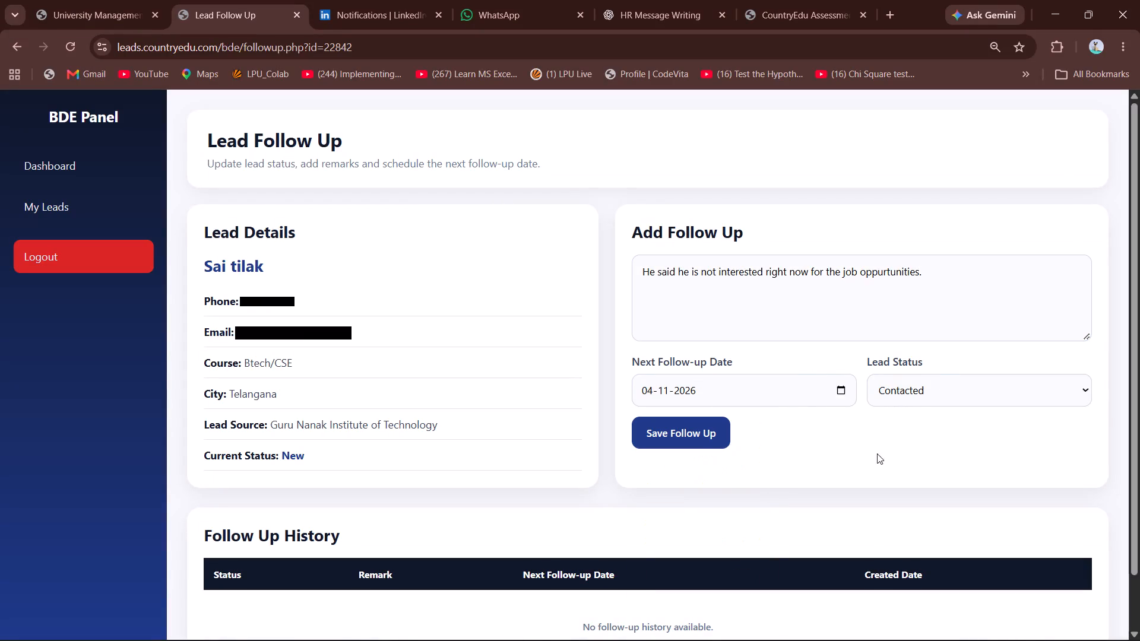
{"action": "left_click", "coordinate": [929, 385]}
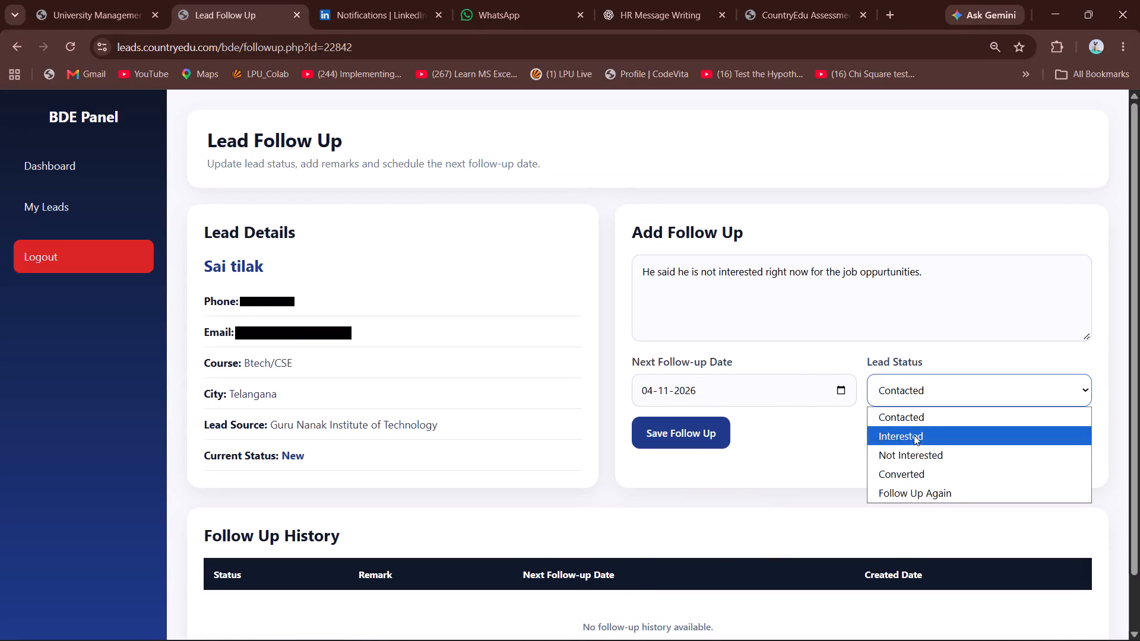
{"action": "left_click", "coordinate": [915, 456]}
{"action": "left_click", "coordinate": [713, 439]}
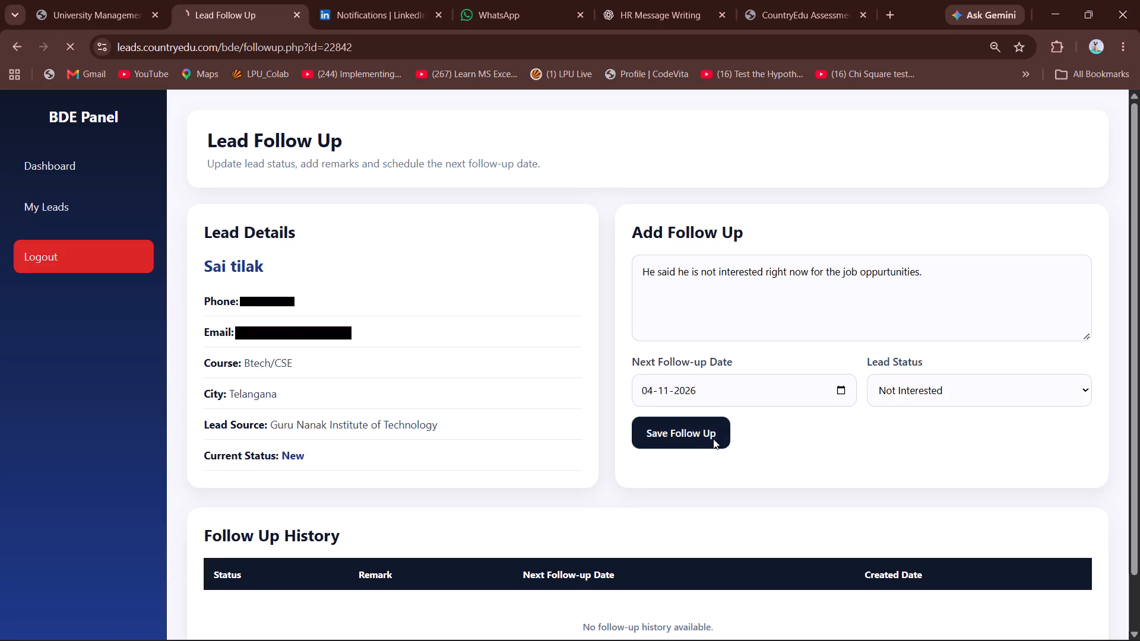
Return to My Assigned Leads and enter Sreelekha as the student name for a new manual lead.
{"action": "left_click", "coordinate": [61, 203]}
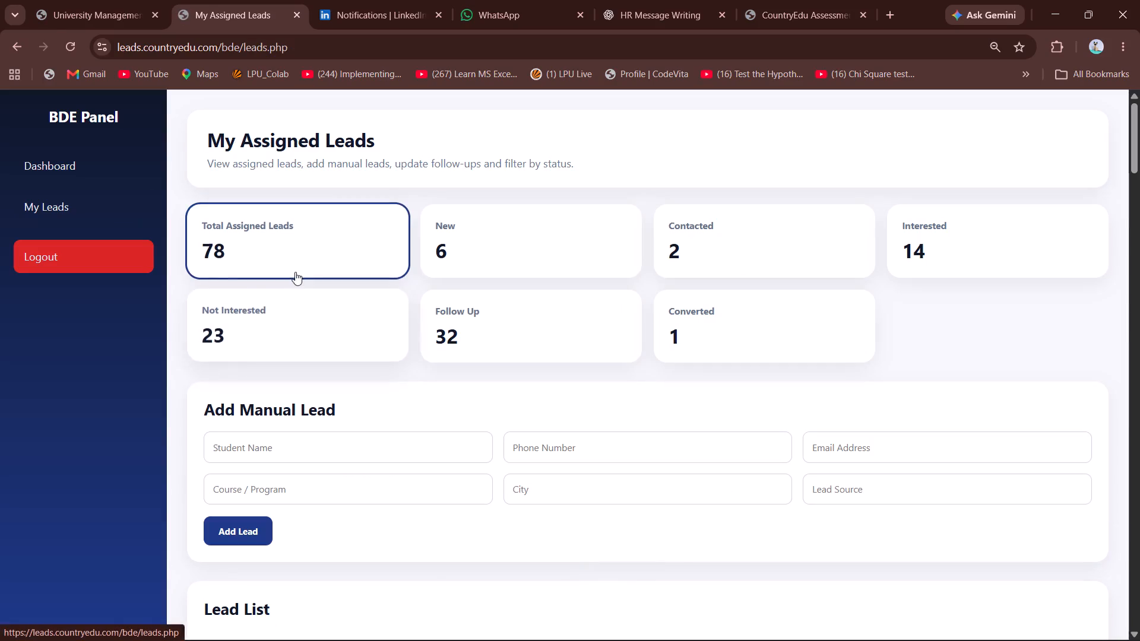
{"action": "left_click", "coordinate": [283, 453]}
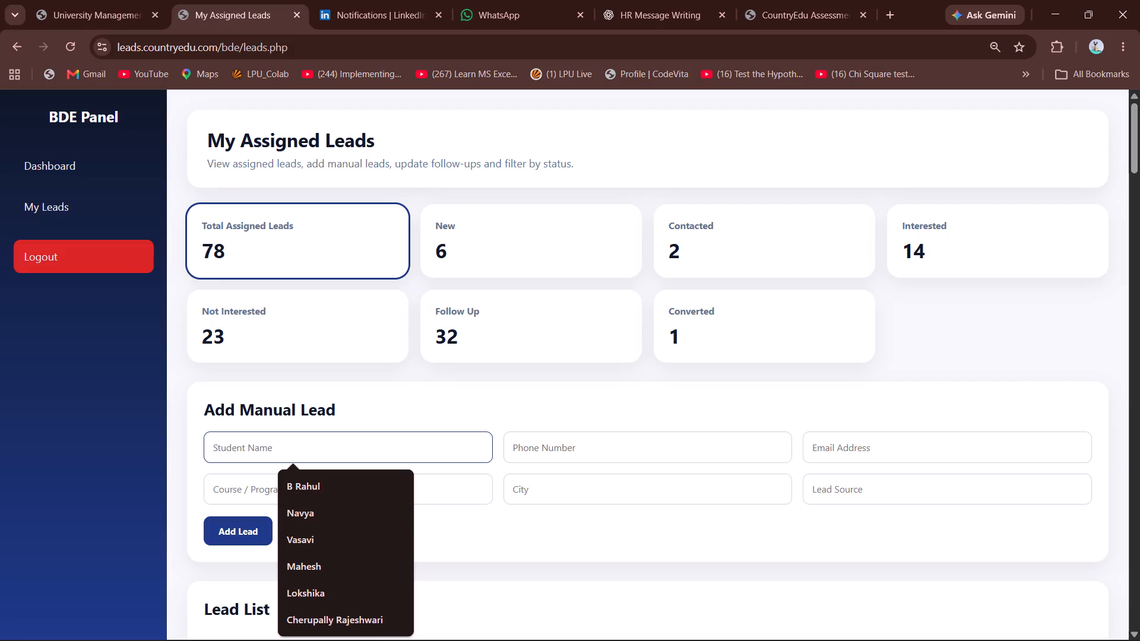
{"action": "type", "text": "Sreelekah"}
{"action": "key", "text": "BackSpace"}
{"action": "key", "text": "BackSpace"}
{"action": "type", "text": "ha"}
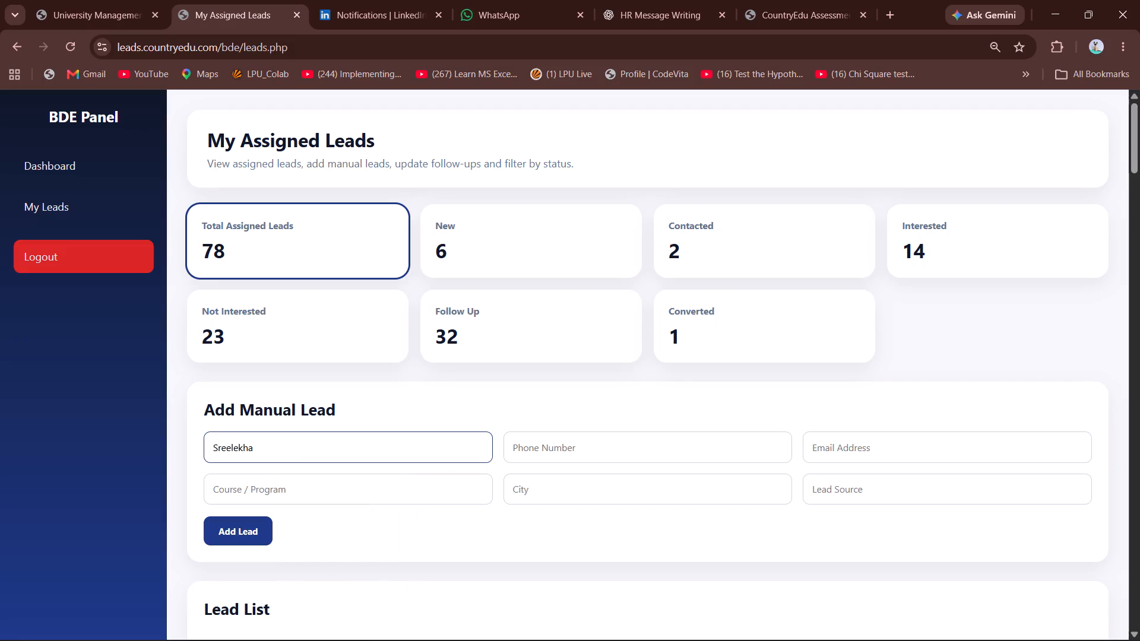
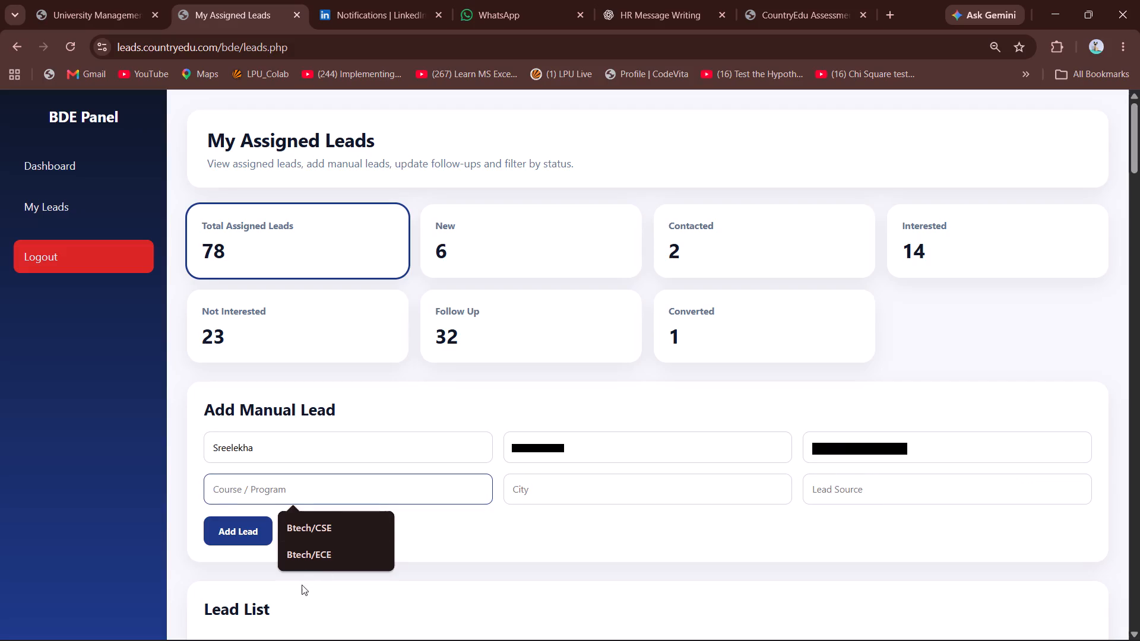
{"action": "left_click", "coordinate": [323, 521]}
{"action": "left_click", "coordinate": [595, 485]}
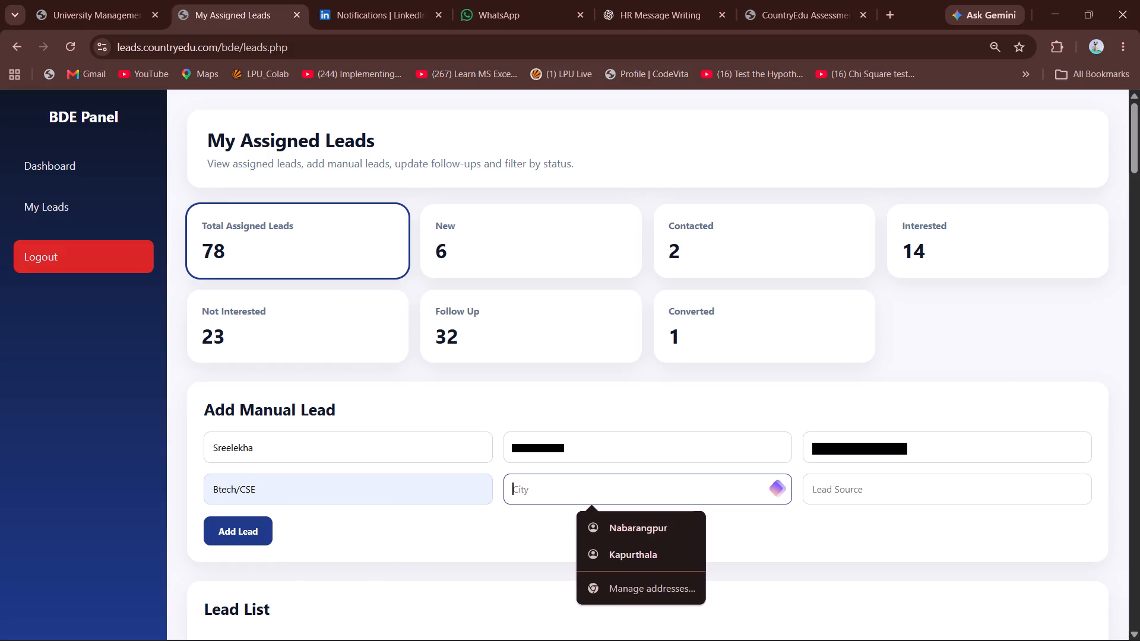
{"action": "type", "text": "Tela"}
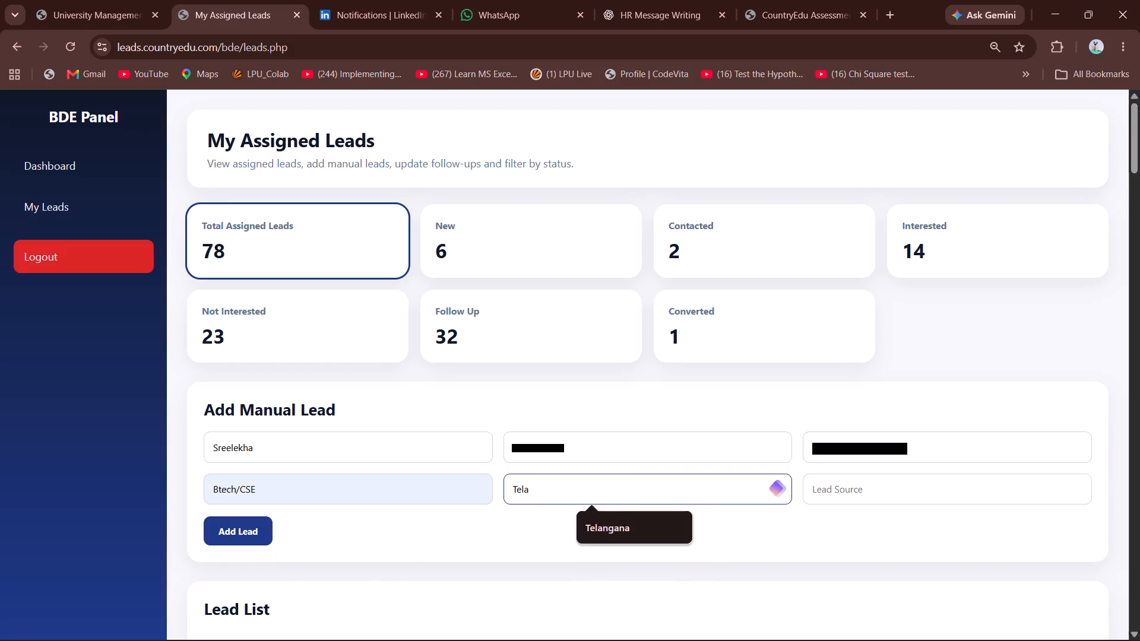
{"action": "left_click", "coordinate": [625, 529]}
{"action": "left_click", "coordinate": [936, 493]}
{"action": "left_click", "coordinate": [914, 557]}
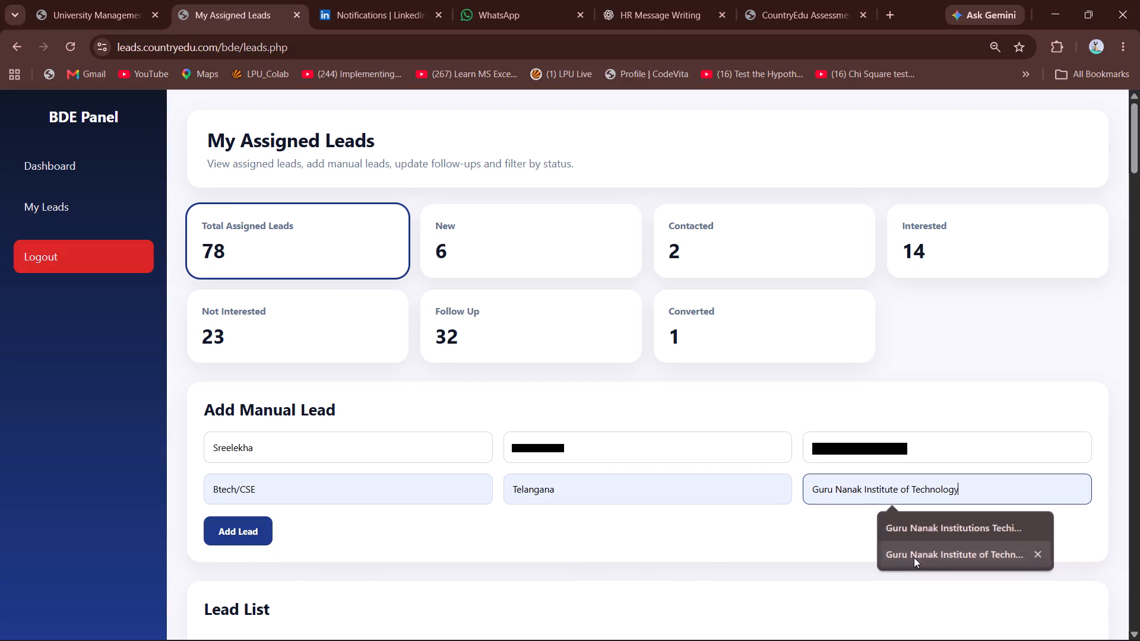
{"action": "left_click", "coordinate": [242, 542]}
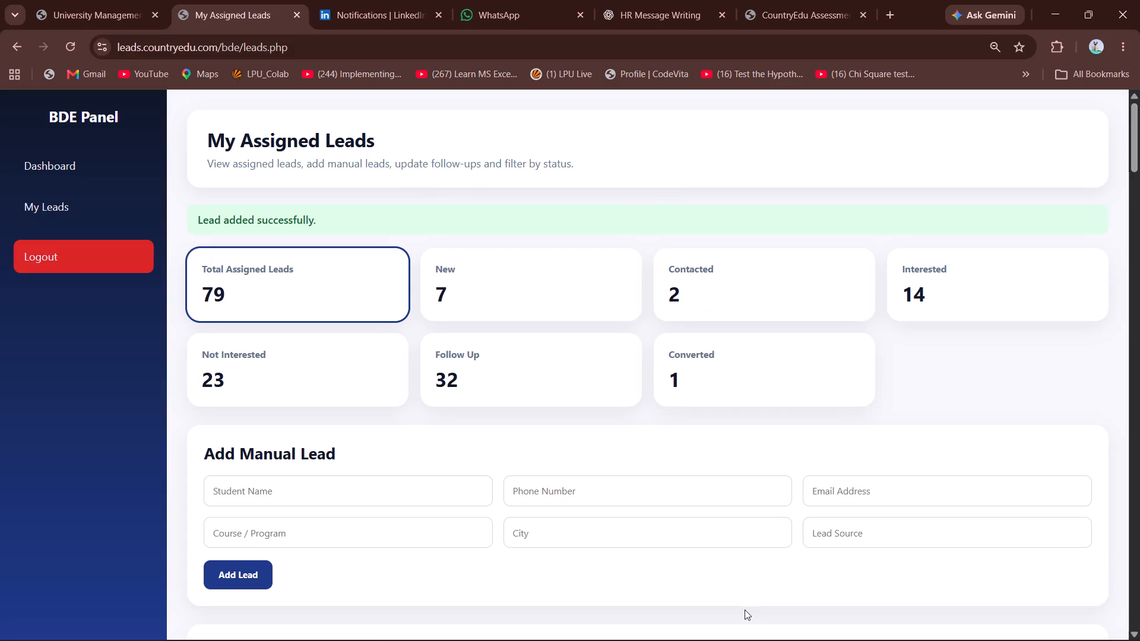
Open Sreelekha's follow-up page and enter the remark "She had not lifted my call i need to call her later.".
{"action": "scroll", "coordinate": [964, 501], "scroll_direction": "down", "scroll_amount": 2}
{"action": "left_click", "coordinate": [1065, 404]}
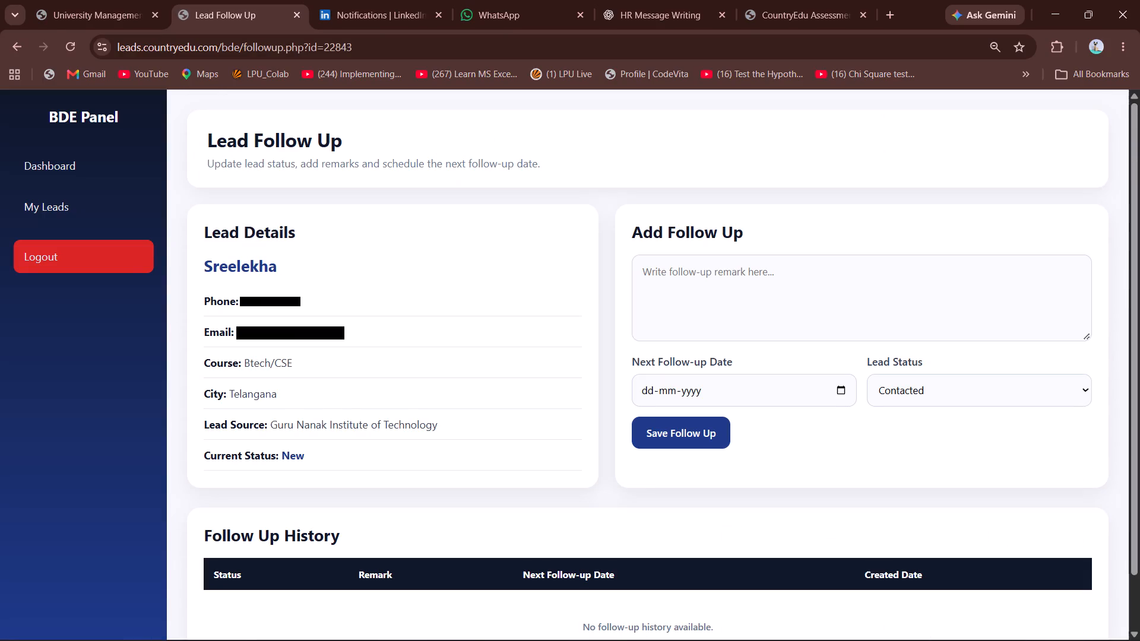
{"action": "left_click", "coordinate": [783, 300]}
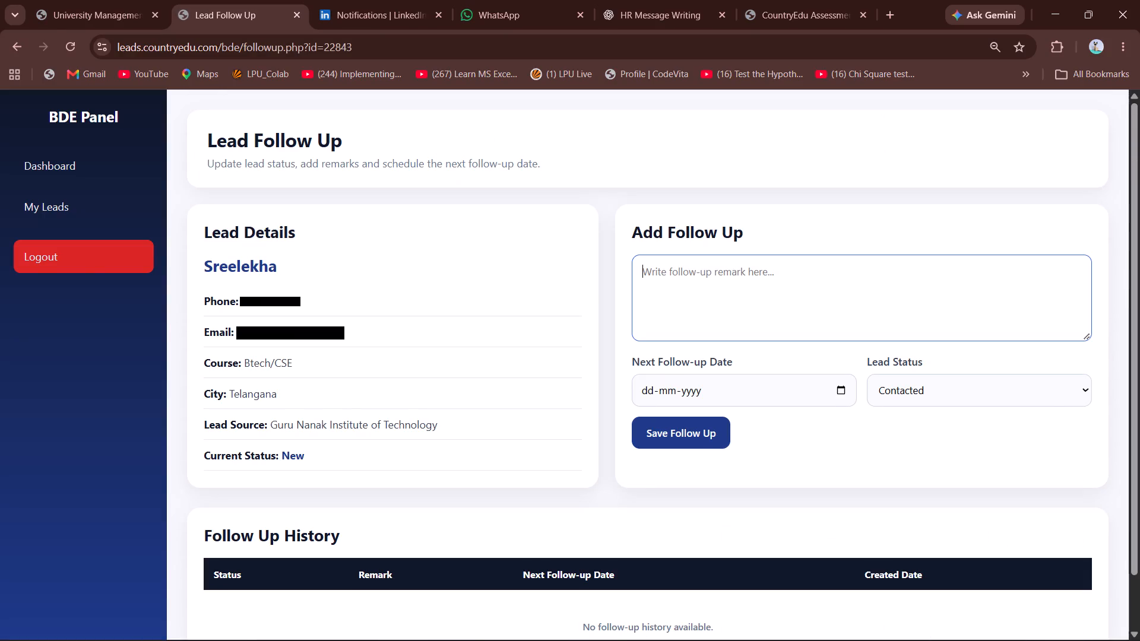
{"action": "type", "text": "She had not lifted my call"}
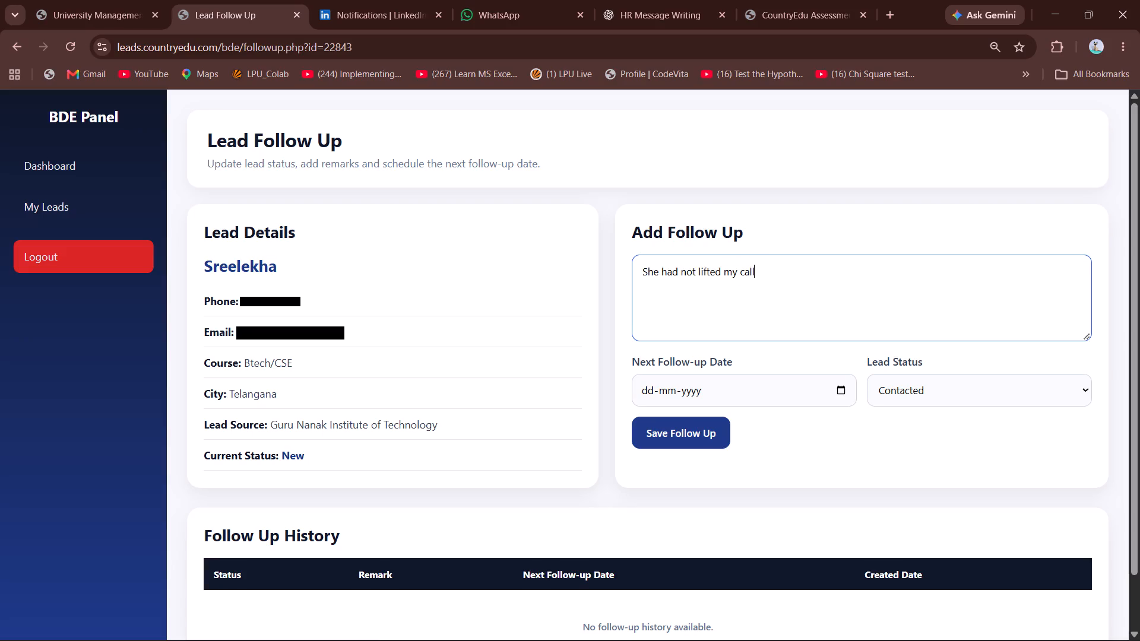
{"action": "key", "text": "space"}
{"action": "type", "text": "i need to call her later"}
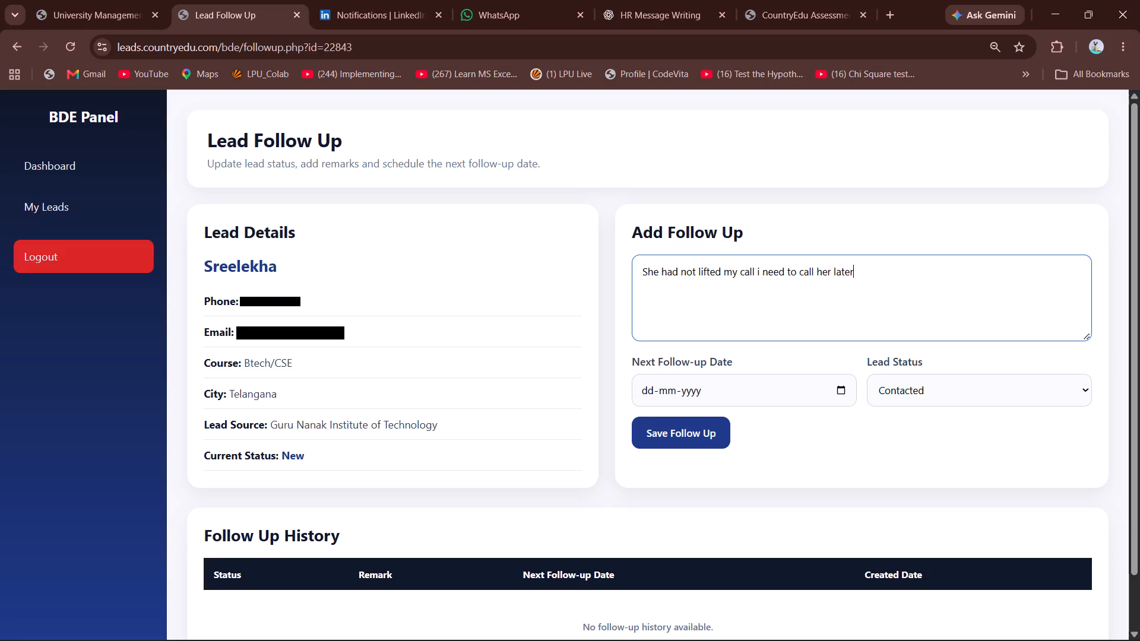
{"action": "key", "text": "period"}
Set the next follow-up date to 04-11-2026 and the lead status to Follow Up Again, and save the follow-up.
{"action": "left_click", "coordinate": [848, 390]}
{"action": "left_click", "coordinate": [844, 389]}
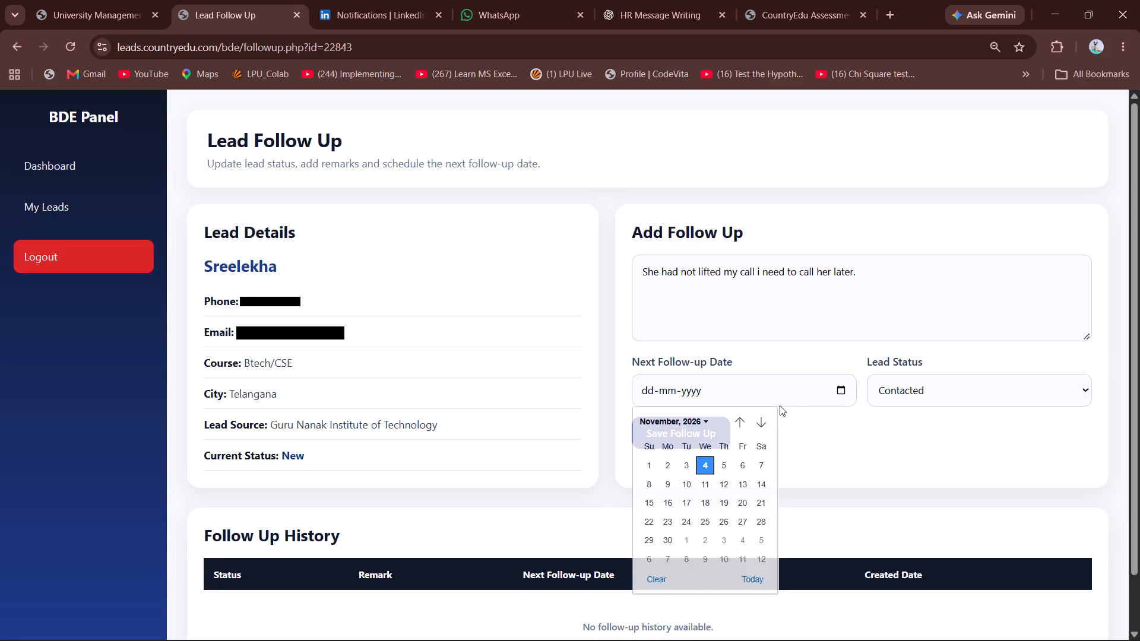
{"action": "left_click", "coordinate": [748, 581]}
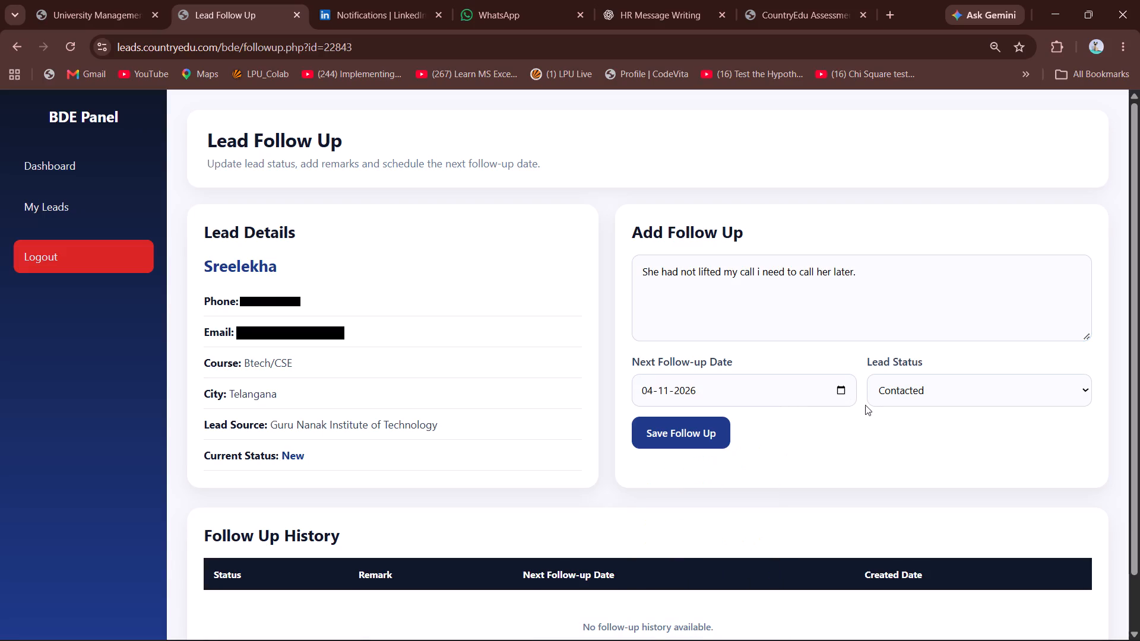
{"action": "left_click", "coordinate": [947, 383]}
{"action": "left_click", "coordinate": [912, 493]}
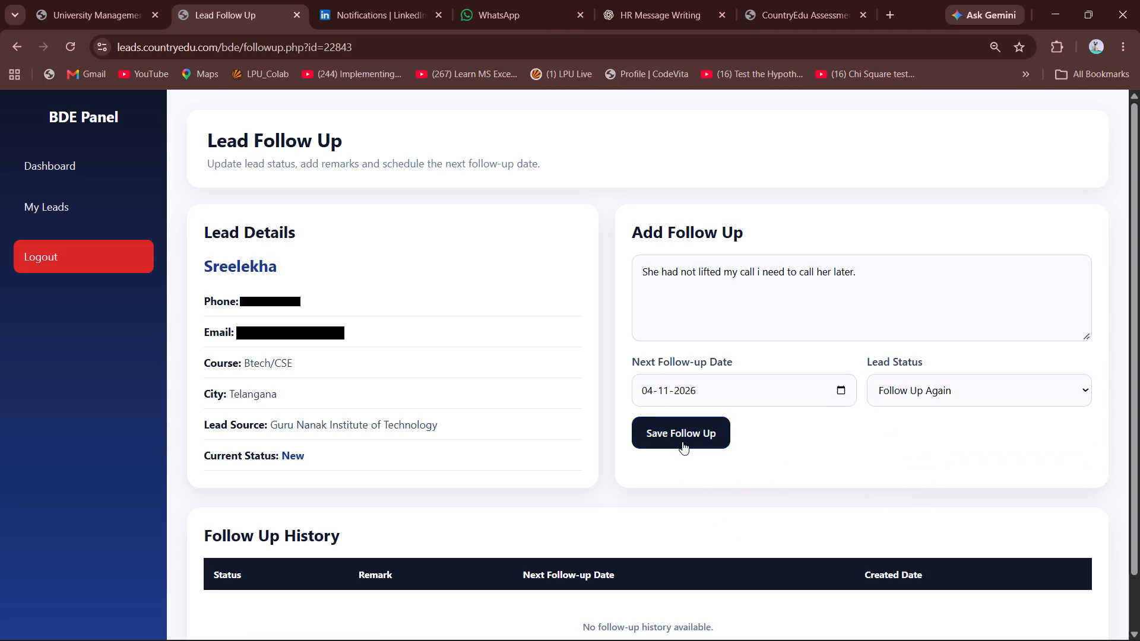
{"action": "left_click", "coordinate": [682, 442]}
Return to My Assigned Leads and enter the next student's name for a new manual lead, moving on to the phone number.
{"action": "left_click", "coordinate": [53, 205]}
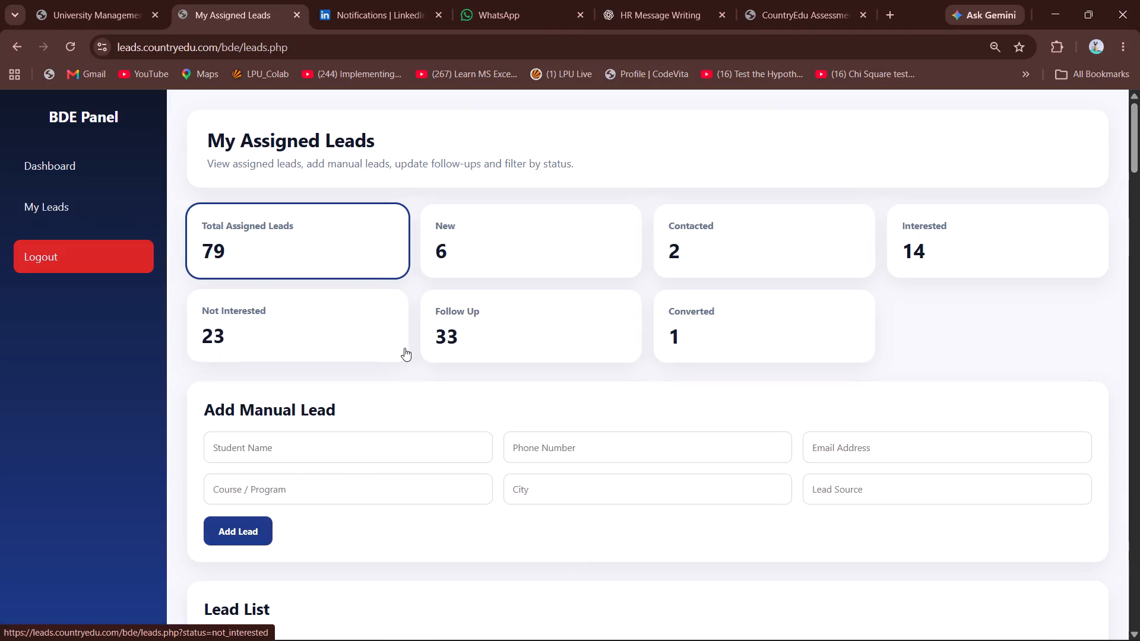
{"action": "left_click", "coordinate": [340, 452]}
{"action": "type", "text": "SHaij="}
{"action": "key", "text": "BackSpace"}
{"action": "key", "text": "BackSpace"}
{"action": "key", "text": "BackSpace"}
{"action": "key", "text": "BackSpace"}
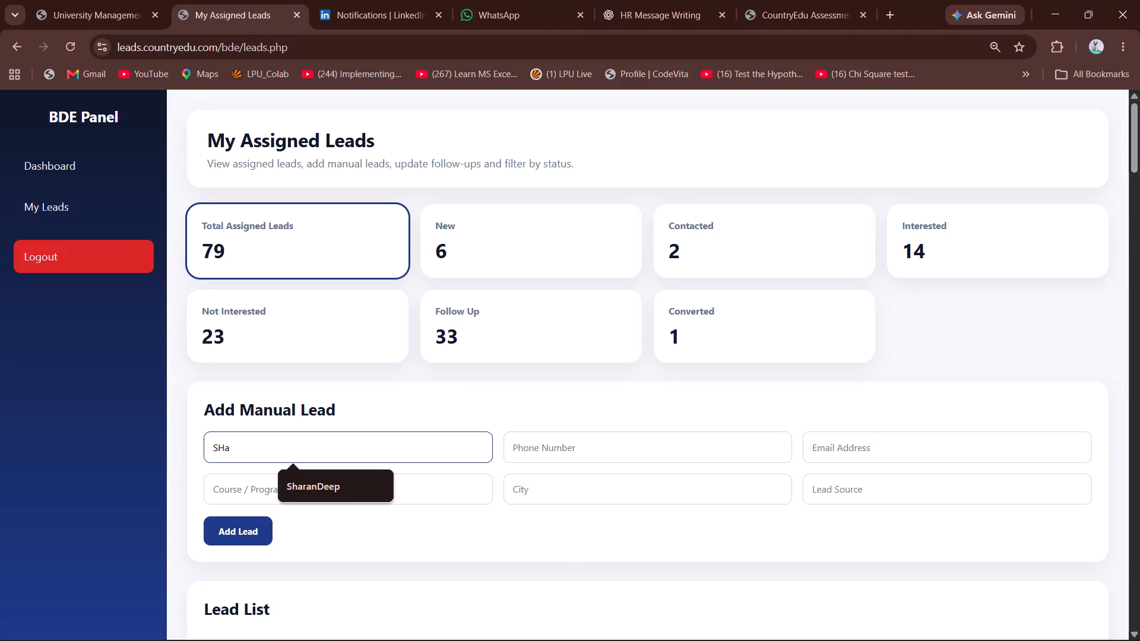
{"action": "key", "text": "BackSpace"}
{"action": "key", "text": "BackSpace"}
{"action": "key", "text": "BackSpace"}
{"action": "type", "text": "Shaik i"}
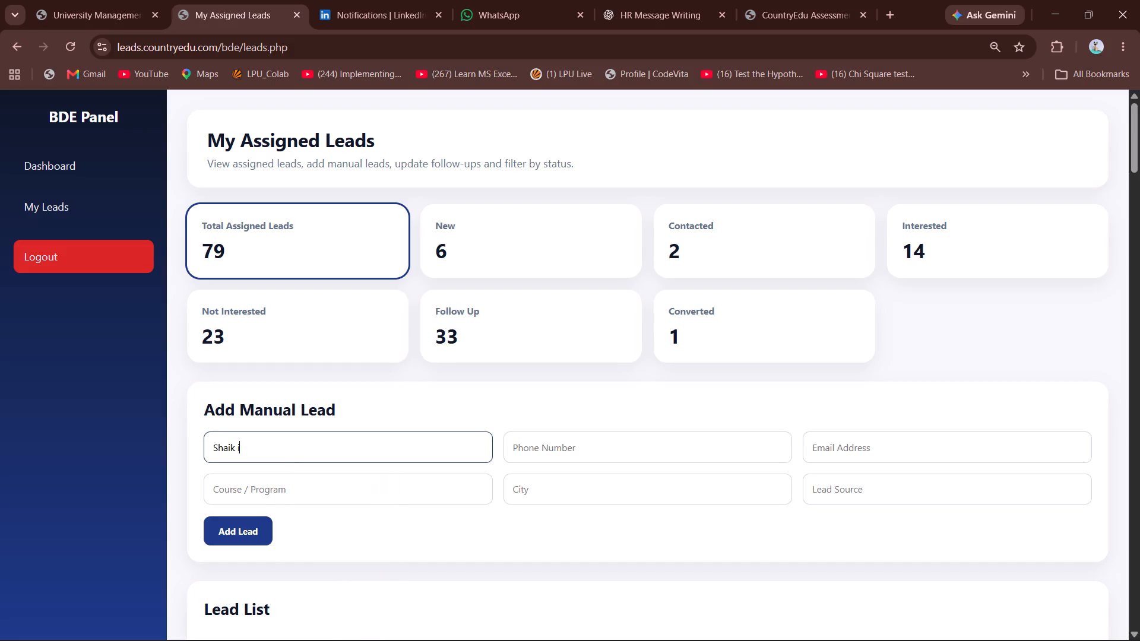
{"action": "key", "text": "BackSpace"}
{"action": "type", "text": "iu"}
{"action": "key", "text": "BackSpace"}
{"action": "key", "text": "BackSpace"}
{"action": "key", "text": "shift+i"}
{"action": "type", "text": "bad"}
{"action": "left_click", "coordinate": [639, 453]}
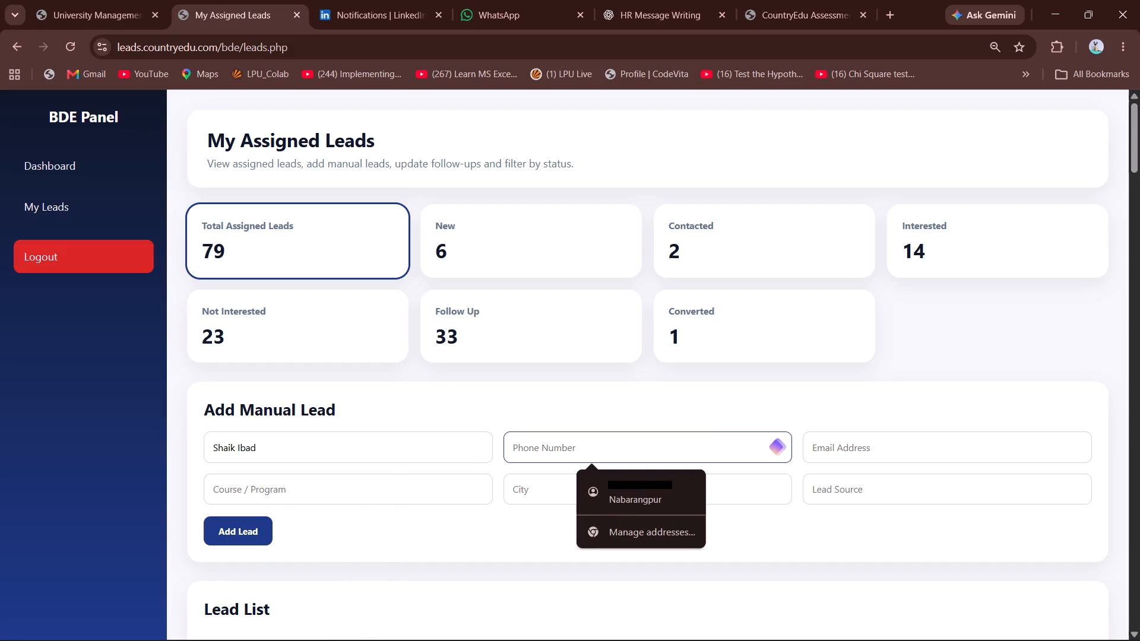
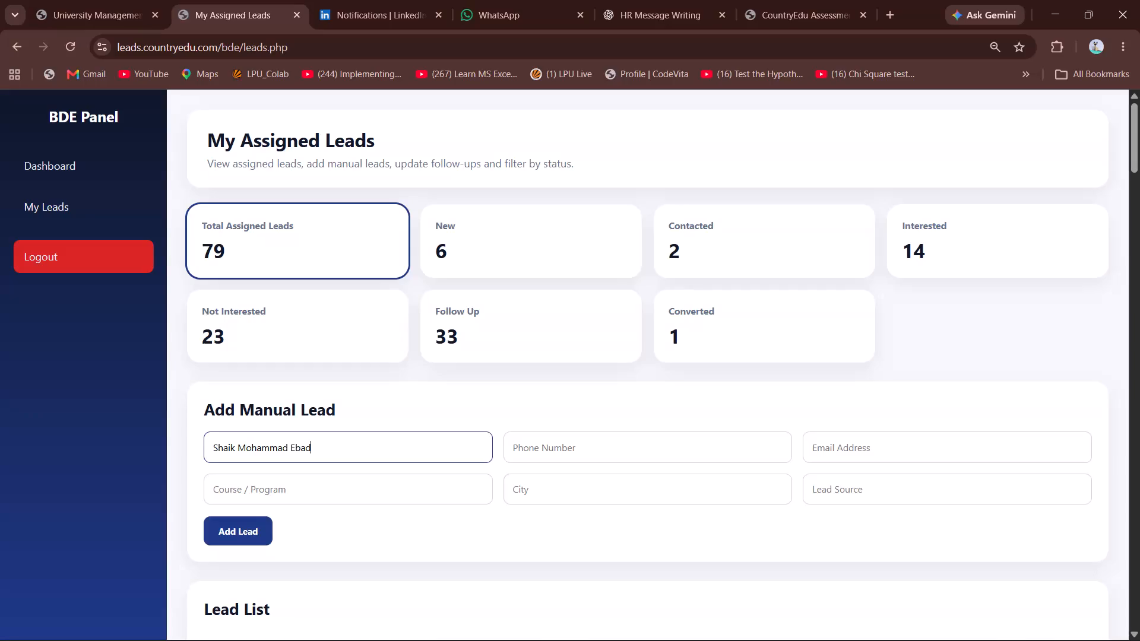
Enter the student's phone number from the clipboard history, leave the email empty and set the course to Btech/CSE, moving on to the city.
{"action": "left_click", "coordinate": [580, 446]}
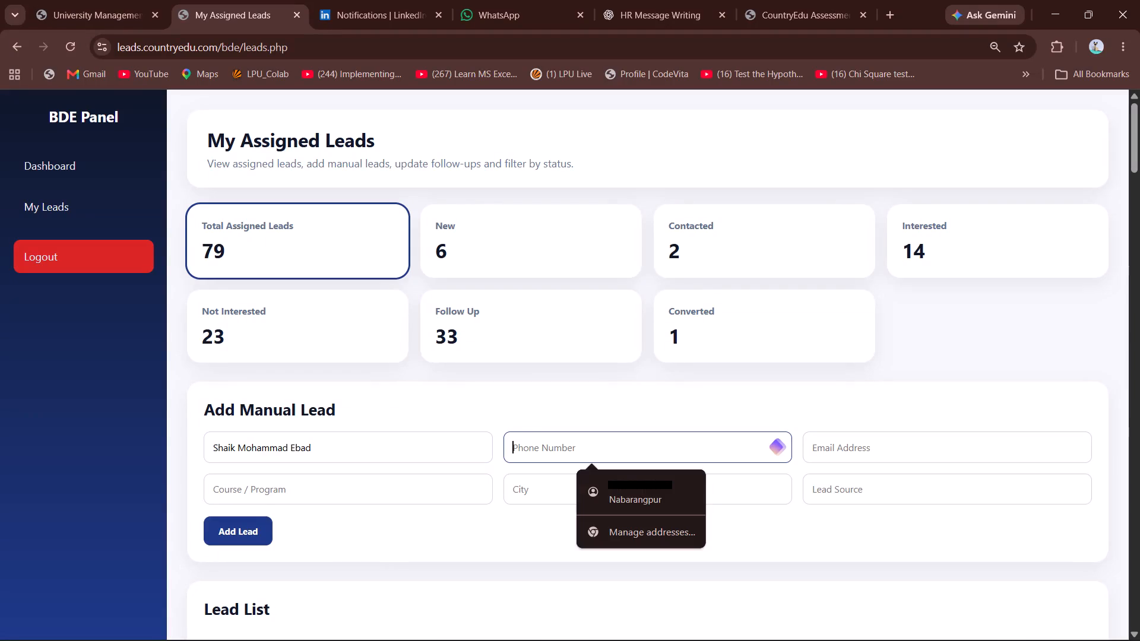
{"action": "key", "text": "super+v"}
{"action": "left_click", "coordinate": [605, 332]}
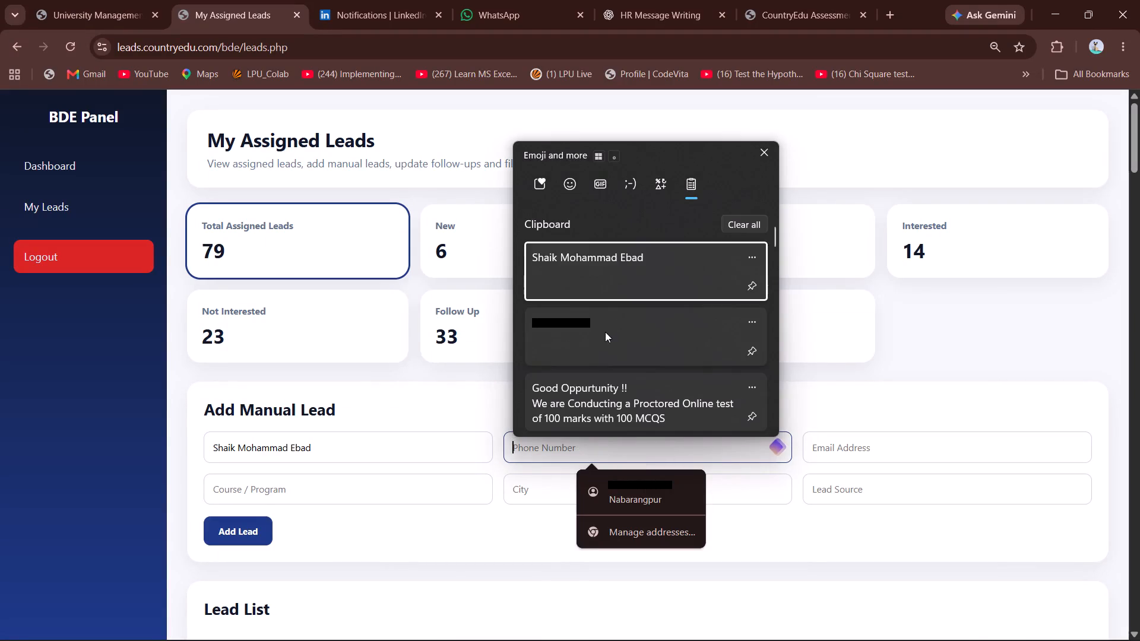
{"action": "key", "text": "ctrl+v"}
{"action": "left_click", "coordinate": [911, 451]}
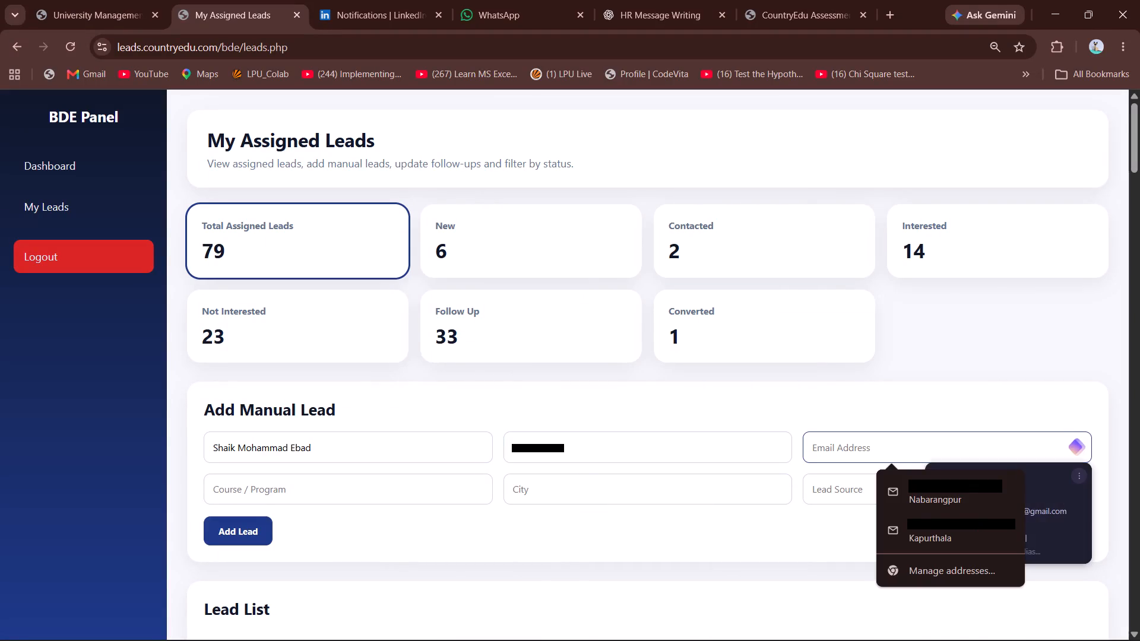
{"action": "left_click", "coordinate": [378, 480]}
{"action": "left_click", "coordinate": [327, 532]}
{"action": "left_click", "coordinate": [594, 502]}
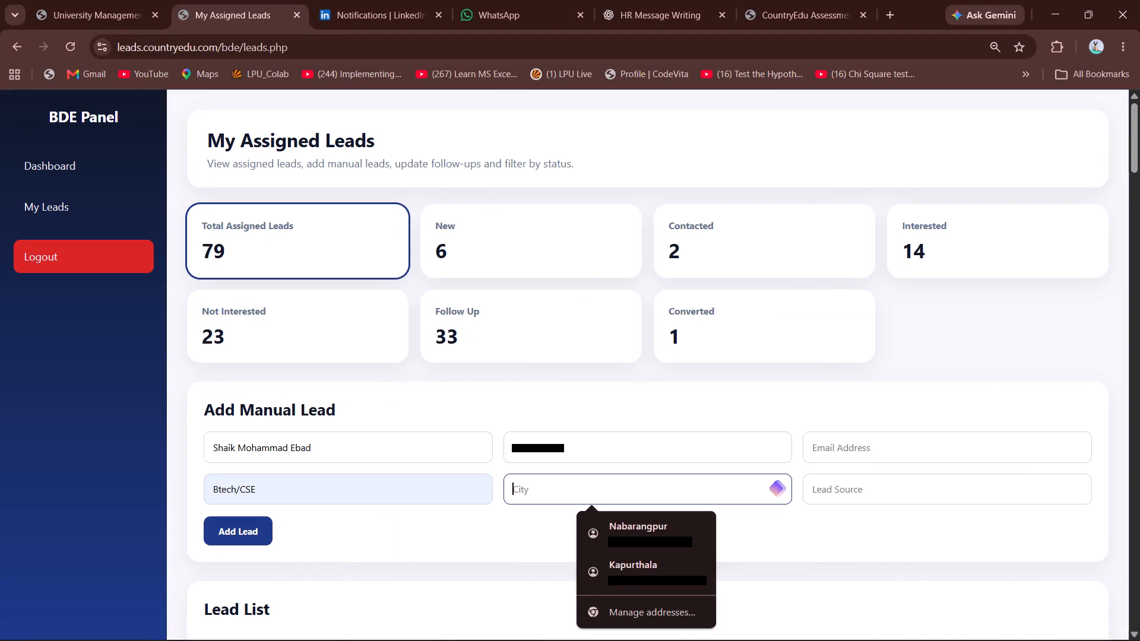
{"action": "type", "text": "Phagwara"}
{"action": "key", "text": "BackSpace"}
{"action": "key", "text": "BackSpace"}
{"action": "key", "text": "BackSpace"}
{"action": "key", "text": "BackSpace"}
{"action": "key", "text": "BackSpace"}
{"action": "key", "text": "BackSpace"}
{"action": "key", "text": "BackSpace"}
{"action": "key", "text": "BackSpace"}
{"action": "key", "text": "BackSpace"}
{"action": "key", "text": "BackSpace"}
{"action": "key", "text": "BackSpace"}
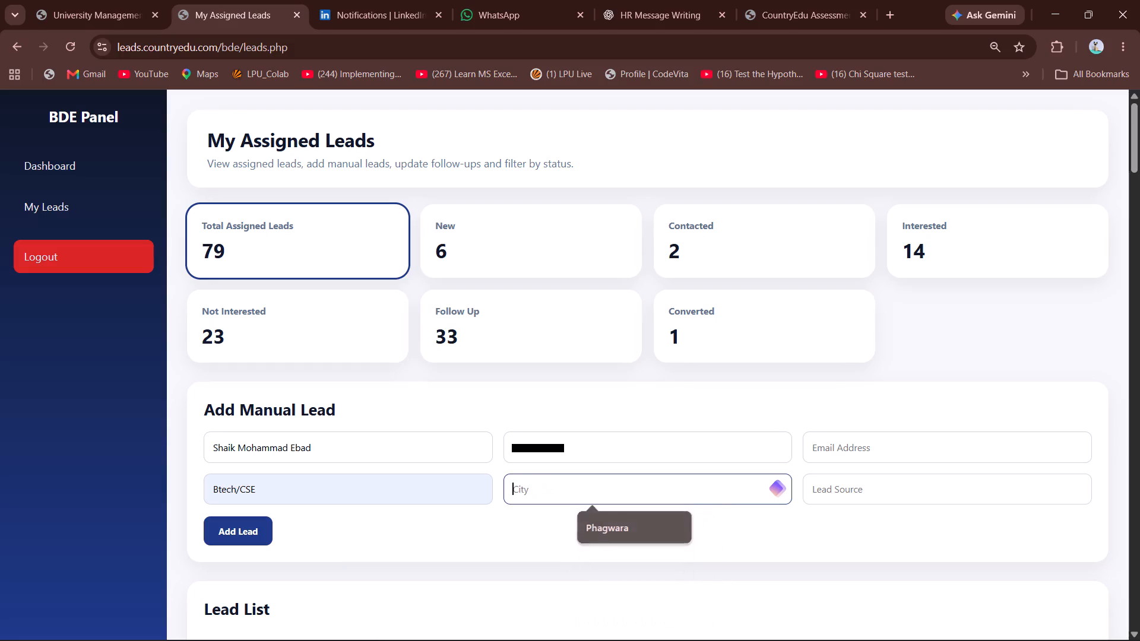
Set the city to Kapada and the lead source to Lovely Professional University, and add the lead.
{"action": "key", "text": "shift+k"}
{"action": "type", "text": "apada"}
{"action": "left_click", "coordinate": [873, 491]}
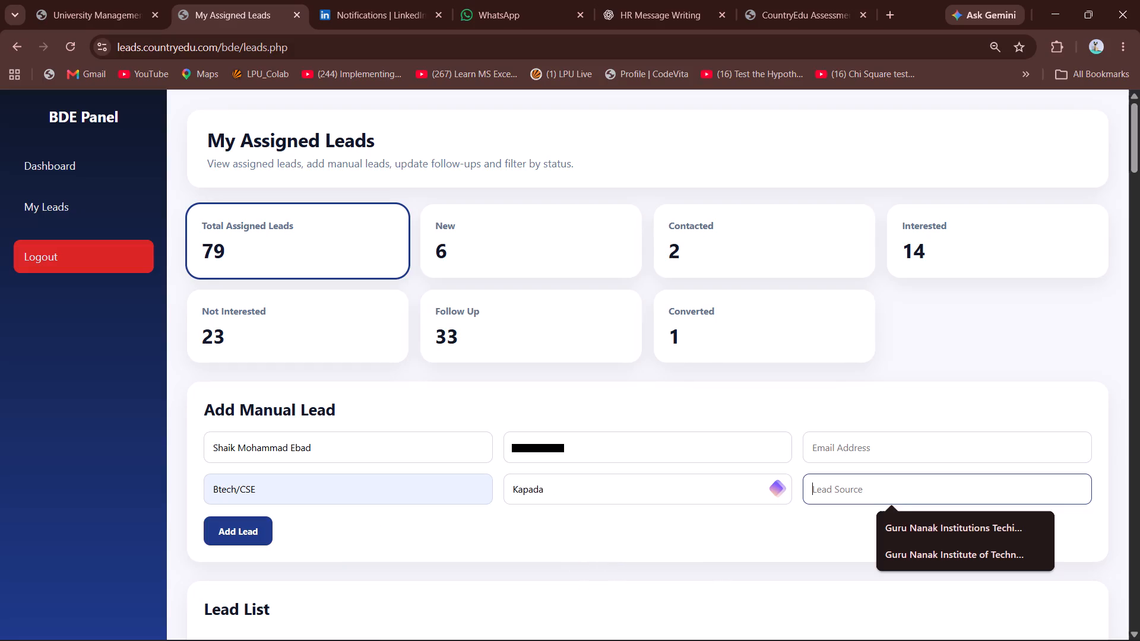
{"action": "type", "text": "Lovely Professional University"}
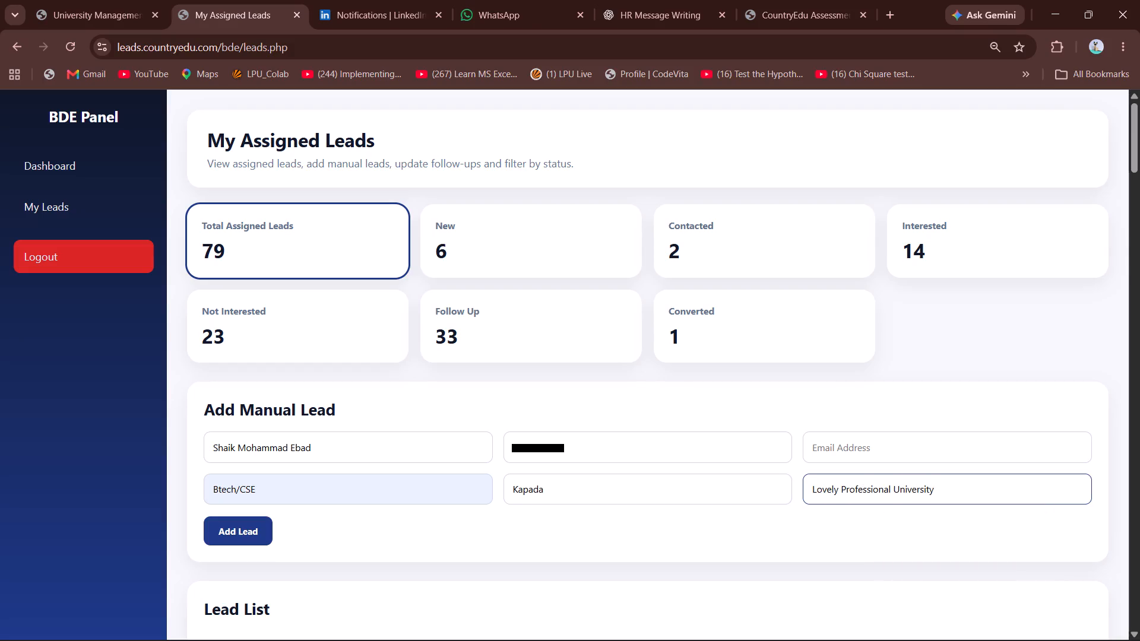
{"action": "left_click", "coordinate": [261, 526]}
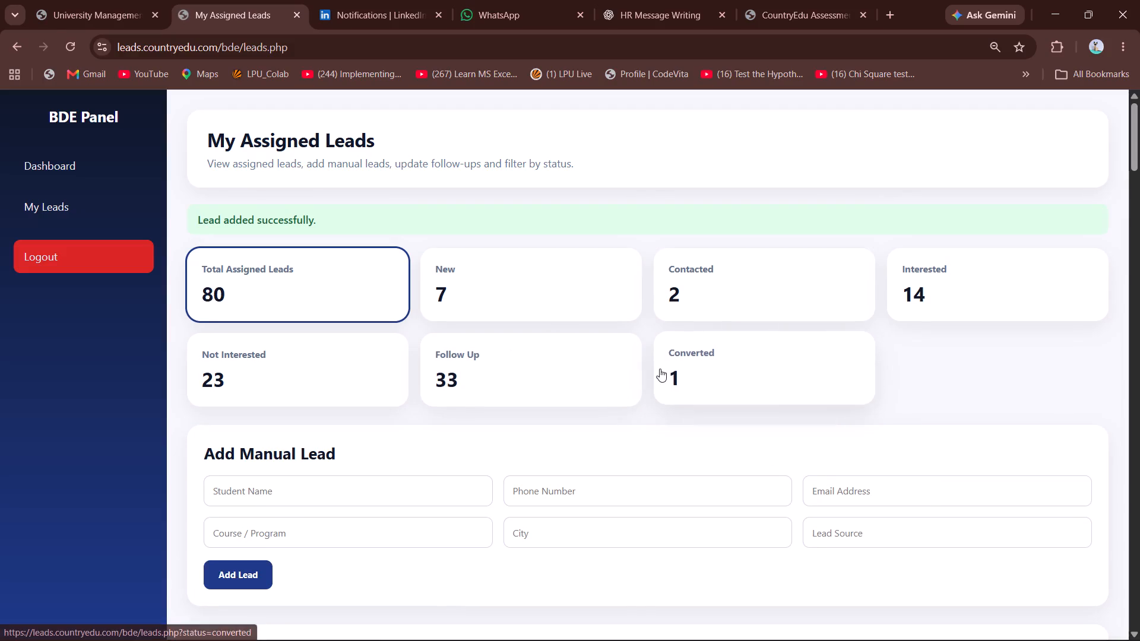
Open the new lead's follow-up page and enter the remark "He is interested with the oppurtunity, so he registered for the Online test".
{"action": "scroll", "coordinate": [660, 369], "scroll_direction": "down", "scroll_amount": 1}
{"action": "left_click", "coordinate": [317, 293]}
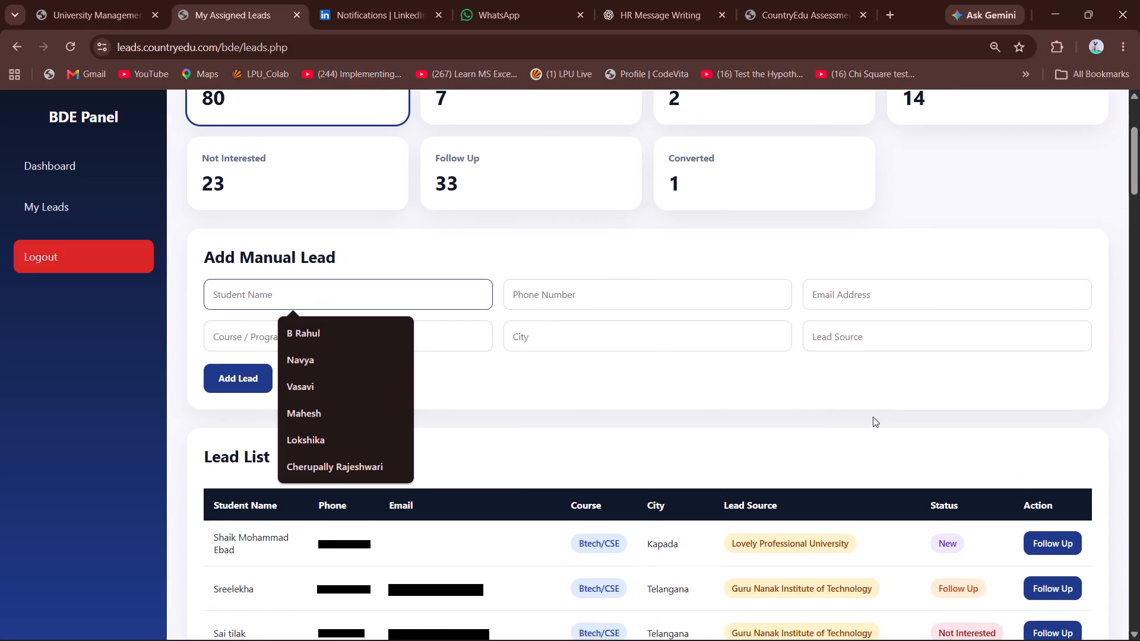
{"action": "left_click", "coordinate": [1057, 545]}
{"action": "left_click", "coordinate": [711, 277]}
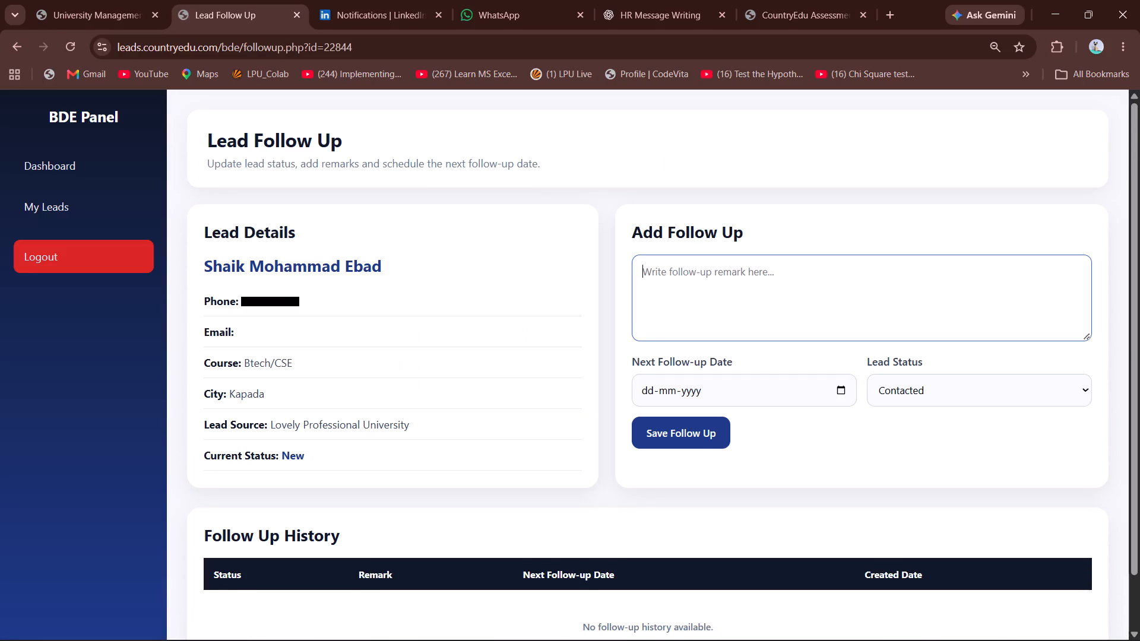
{"action": "type", "text": "He is un"}
{"action": "key", "text": "BackSpace"}
{"action": "key", "text": "BackSpace"}
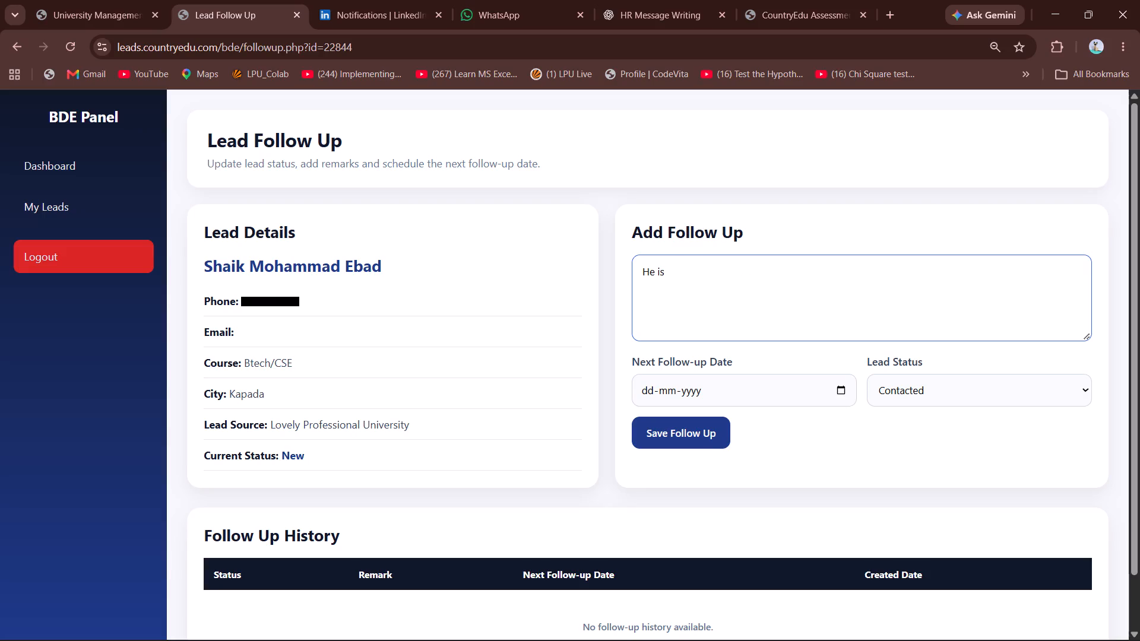
{"action": "type", "text": "interested"}
{"action": "key", "text": "space"}
{"action": "type", "text": "with the oppurtunity so"}
{"action": "key", "text": "space"}
{"action": "key", "text": "BackSpace"}
{"action": "key", "text": "BackSpace"}
{"action": "key", "text": "BackSpace"}
{"action": "key", "text": "BackSpace"}
{"action": "type", "text": ", so e re"}
{"action": "key", "text": "BackSpace"}
{"action": "key", "text": "BackSpace"}
{"action": "key", "text": "BackSpace"}
{"action": "key", "text": "BackSpace"}
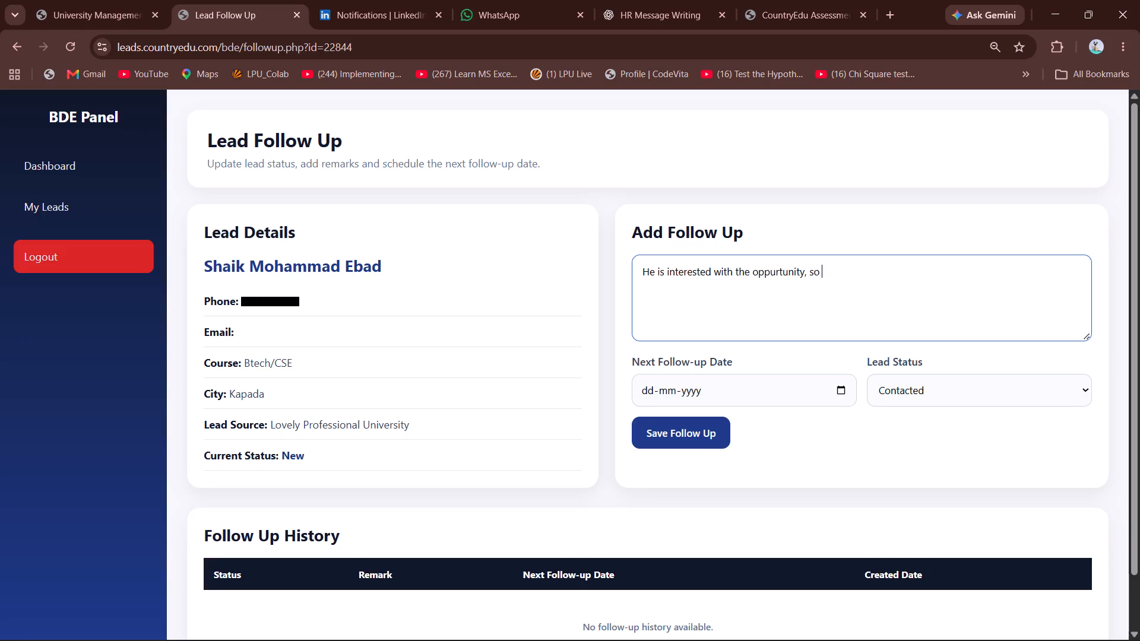
{"action": "key", "text": "j"}
{"action": "key", "text": "BackSpace"}
{"action": "type", "text": "he registered for the"}
{"action": "key", "text": "space"}
{"action": "type", "text": "Online"}
{"action": "key", "text": "space"}
{"action": "type", "text": "test"}
Set the lead status to Converted, leave the next follow-up date empty, and save the follow-up.
{"action": "scroll", "coordinate": [881, 366], "scroll_direction": "right", "scroll_amount": 1}
{"action": "left_click", "coordinate": [910, 391]}
{"action": "left_click", "coordinate": [904, 469]}
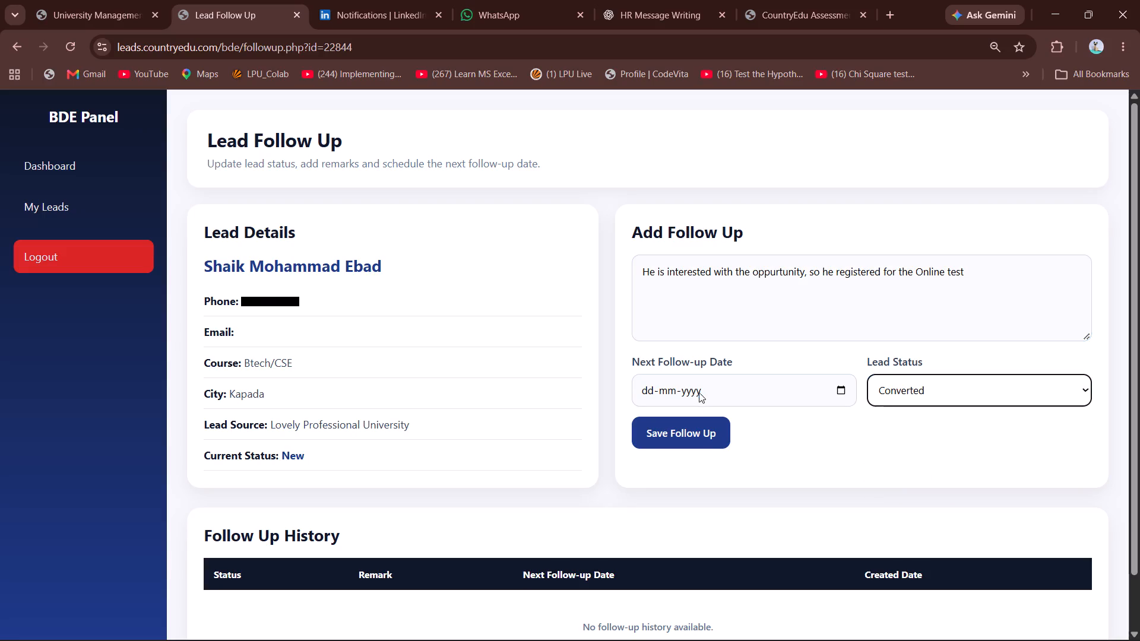
{"action": "left_click", "coordinate": [699, 392]}
{"action": "left_click", "coordinate": [702, 434]}
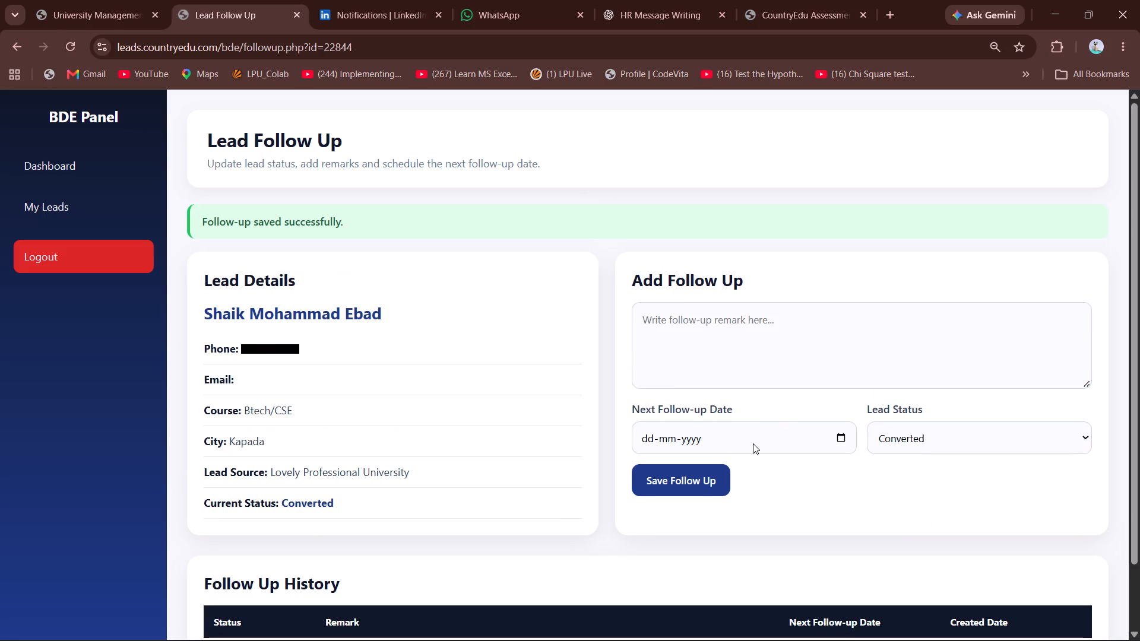
Return to My Assigned Leads and start a new manual lead at the student name, switching windows for the next student's details.
{"action": "left_click", "coordinate": [84, 203]}
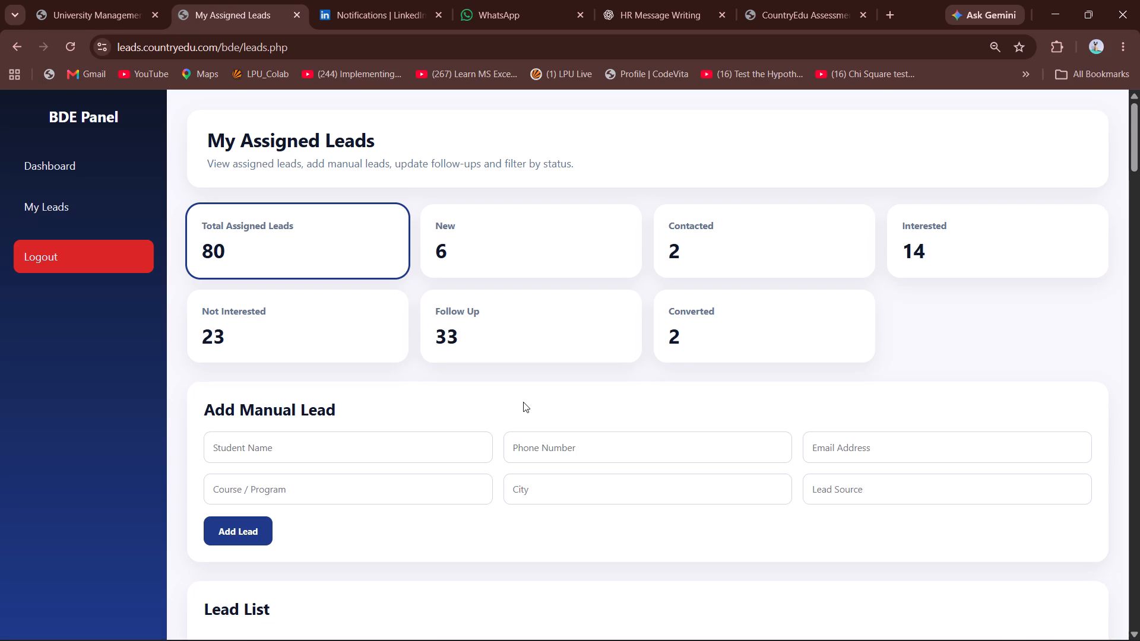
{"action": "left_click", "coordinate": [378, 445]}
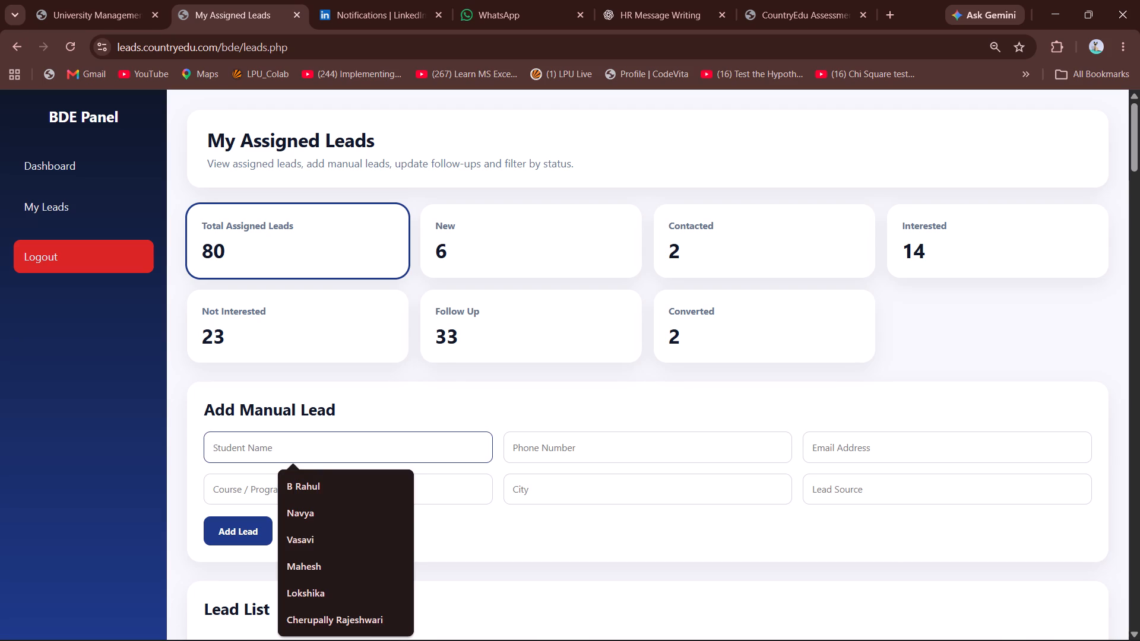
{"action": "key", "text": "alt+Tab"}
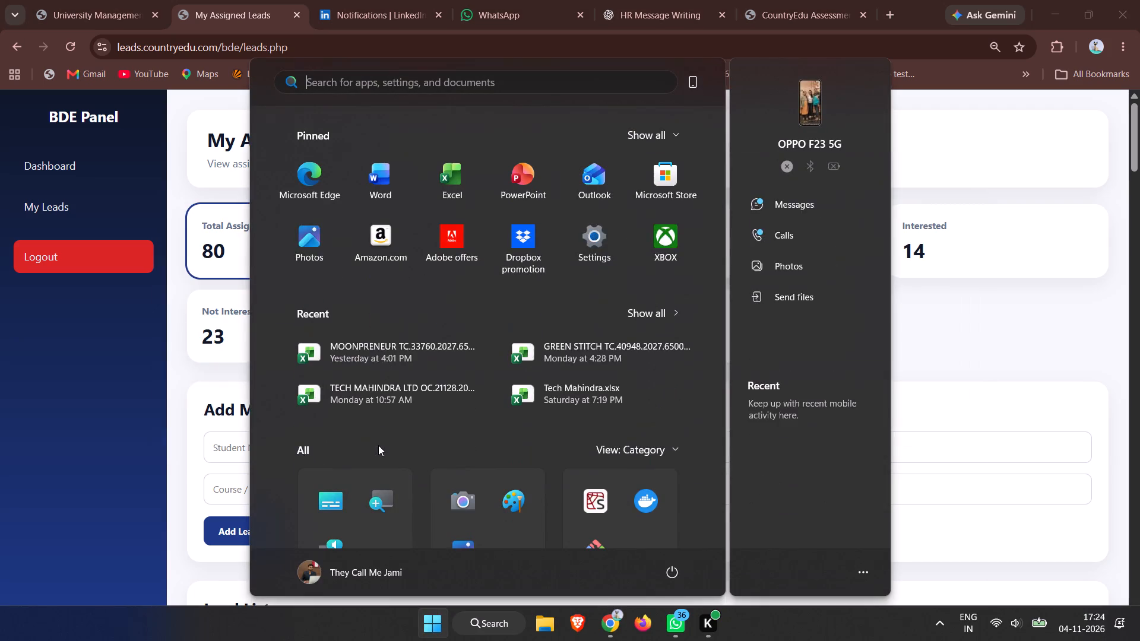
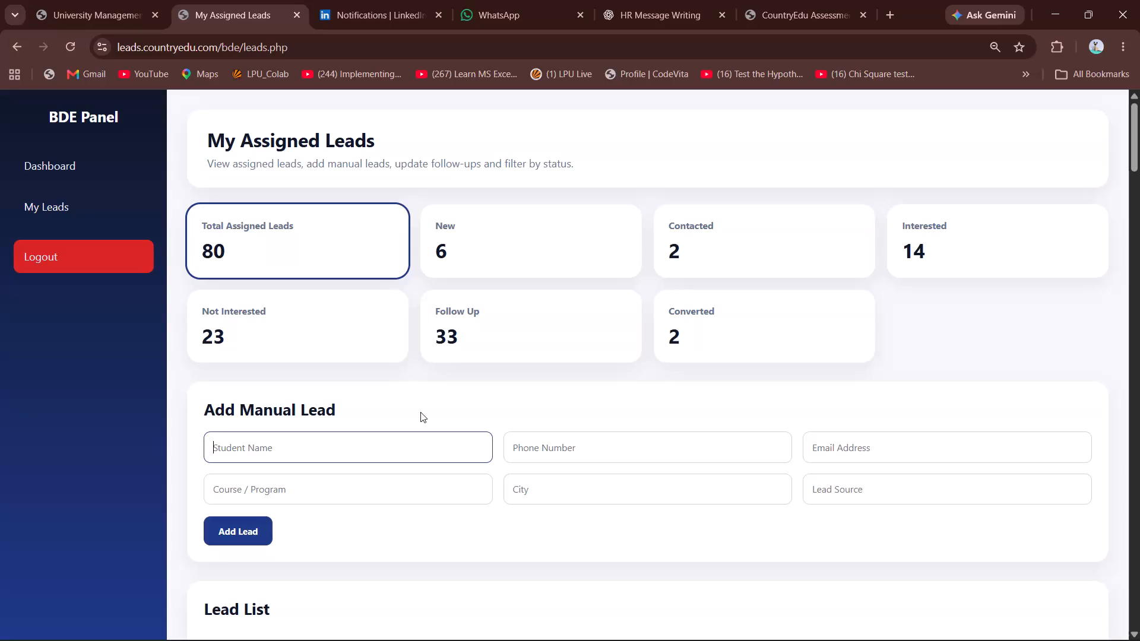
Start the next manual lead at the empty student name.
{"action": "scroll", "coordinate": [304, 452], "scroll_direction": "down", "scroll_amount": 1}
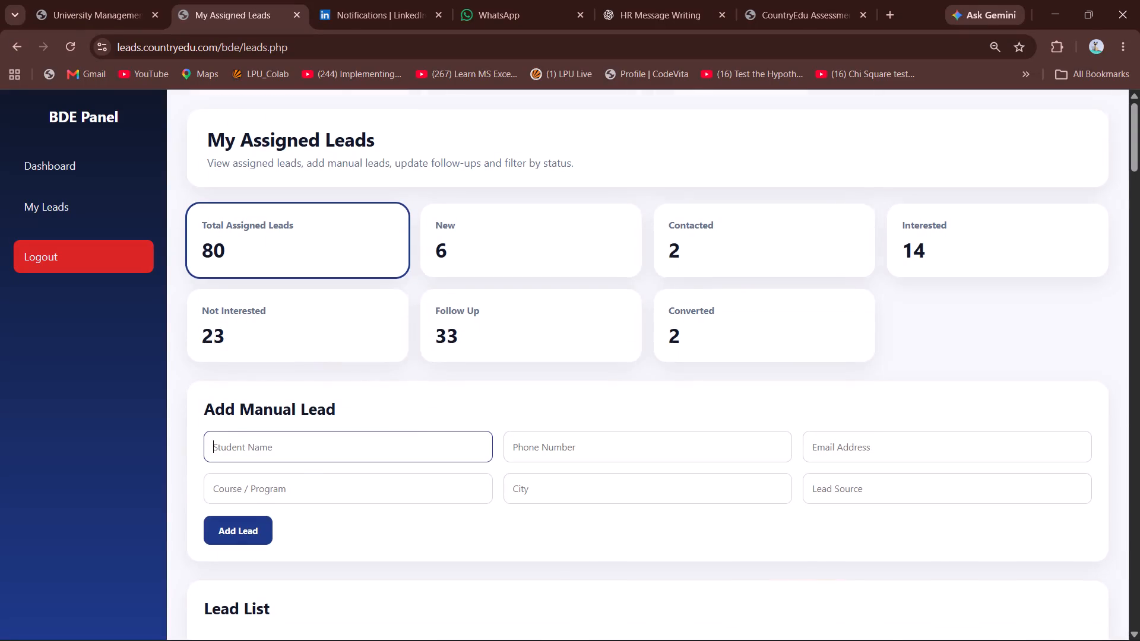
{"action": "scroll", "coordinate": [304, 452], "scroll_direction": "down", "scroll_amount": 2}
{"action": "scroll", "coordinate": [311, 436], "scroll_direction": "up", "scroll_amount": 2}
{"action": "scroll", "coordinate": [311, 436], "scroll_direction": "down", "scroll_amount": 1}
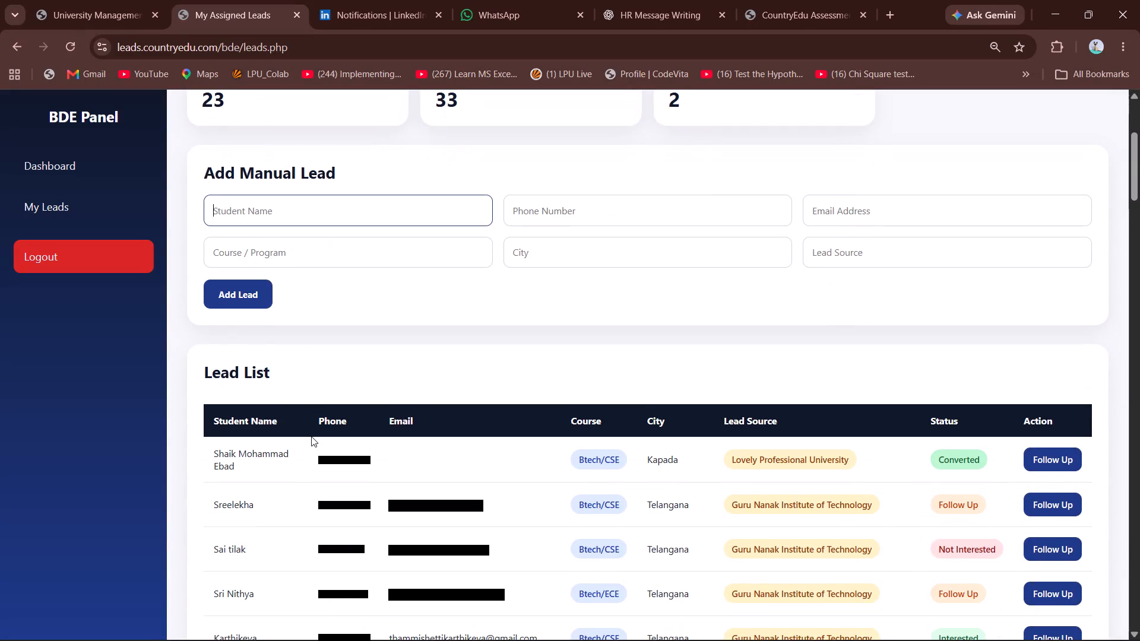
{"action": "scroll", "coordinate": [311, 436], "scroll_direction": "up", "scroll_amount": 1}
{"action": "left_click", "coordinate": [270, 249]}
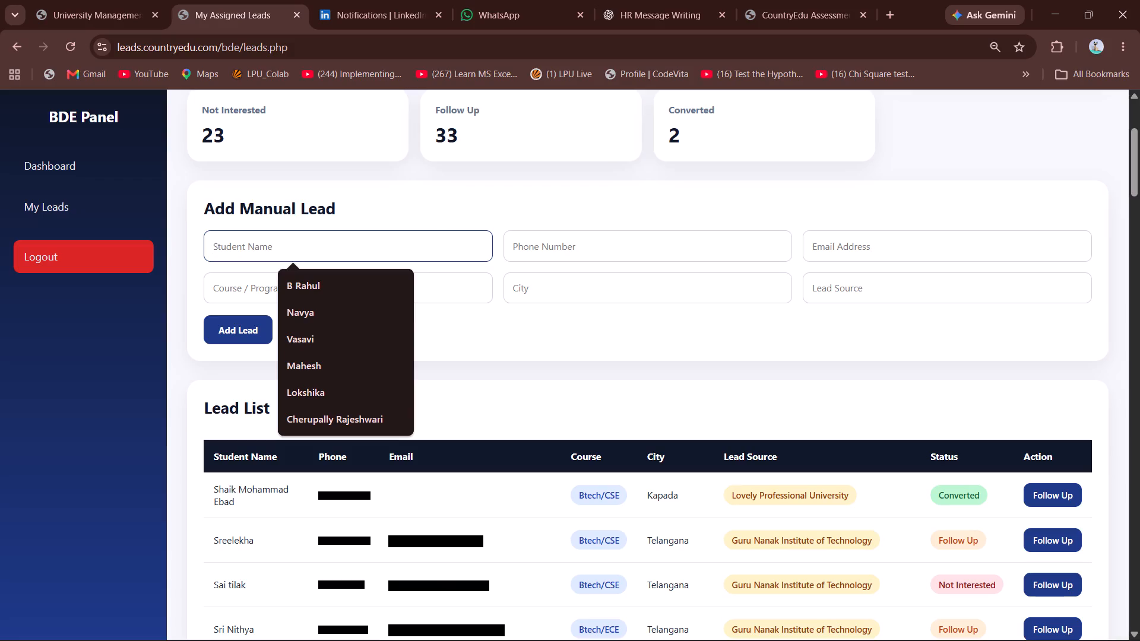
{"action": "left_click", "coordinate": [253, 239]}
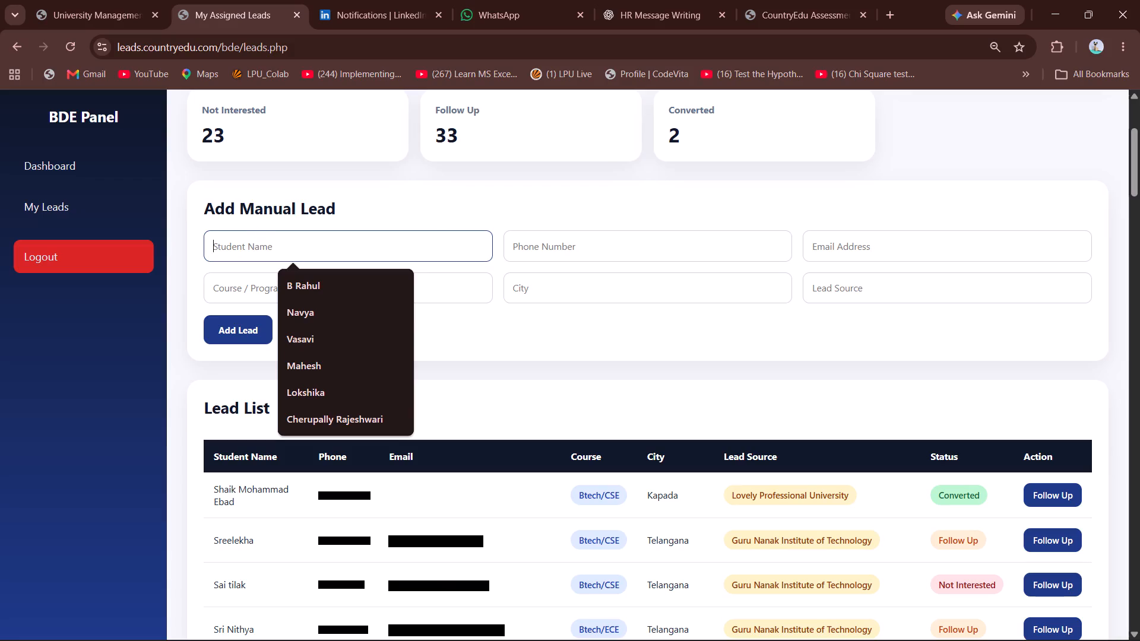
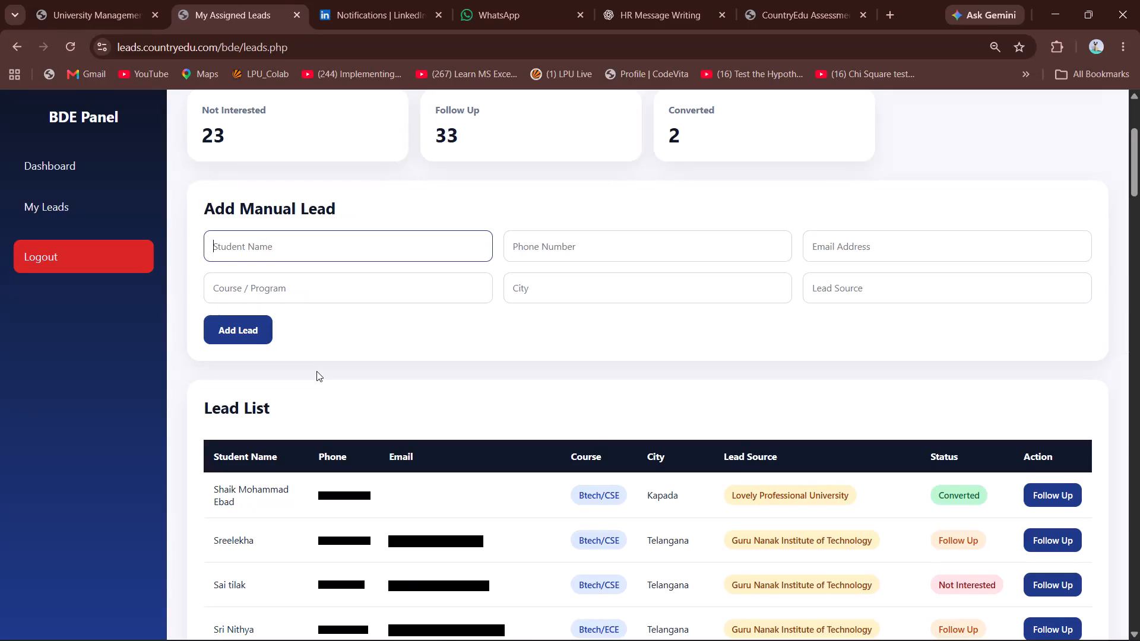
Enter Vaishnavi as the student name for the new manual lead.
{"action": "scroll", "coordinate": [316, 371], "scroll_direction": "down", "scroll_amount": 1}
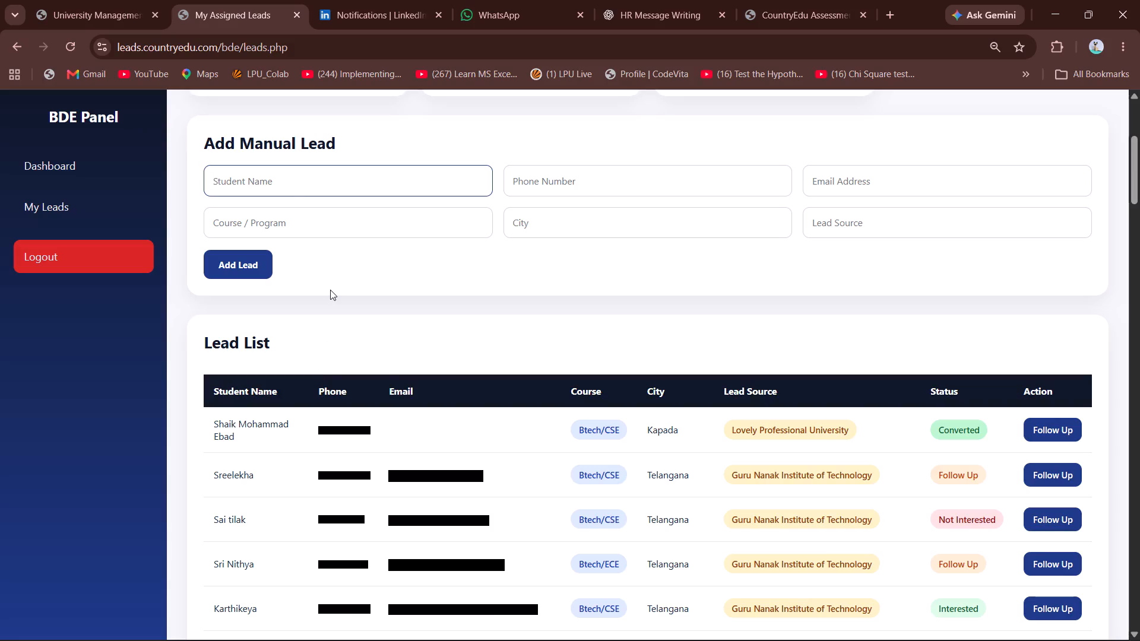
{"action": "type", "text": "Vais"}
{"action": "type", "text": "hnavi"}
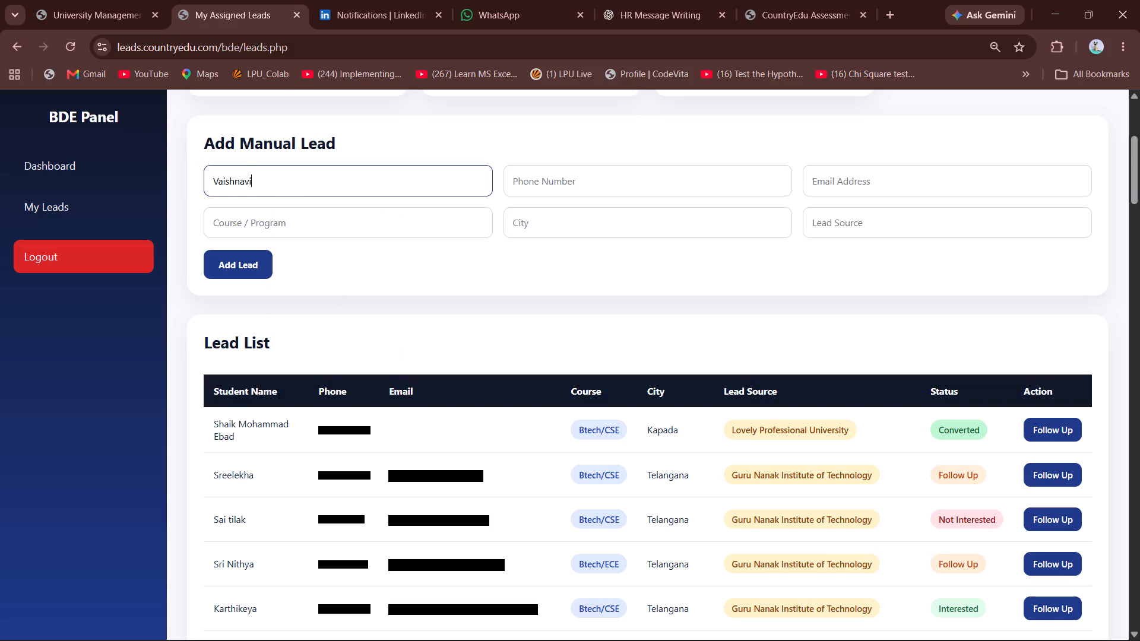
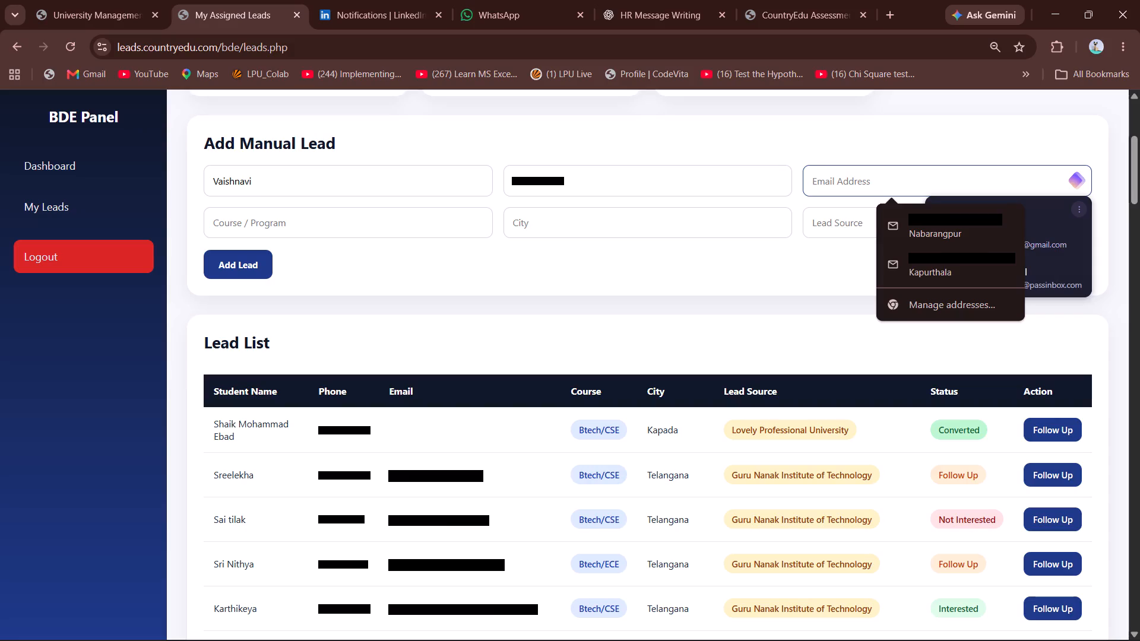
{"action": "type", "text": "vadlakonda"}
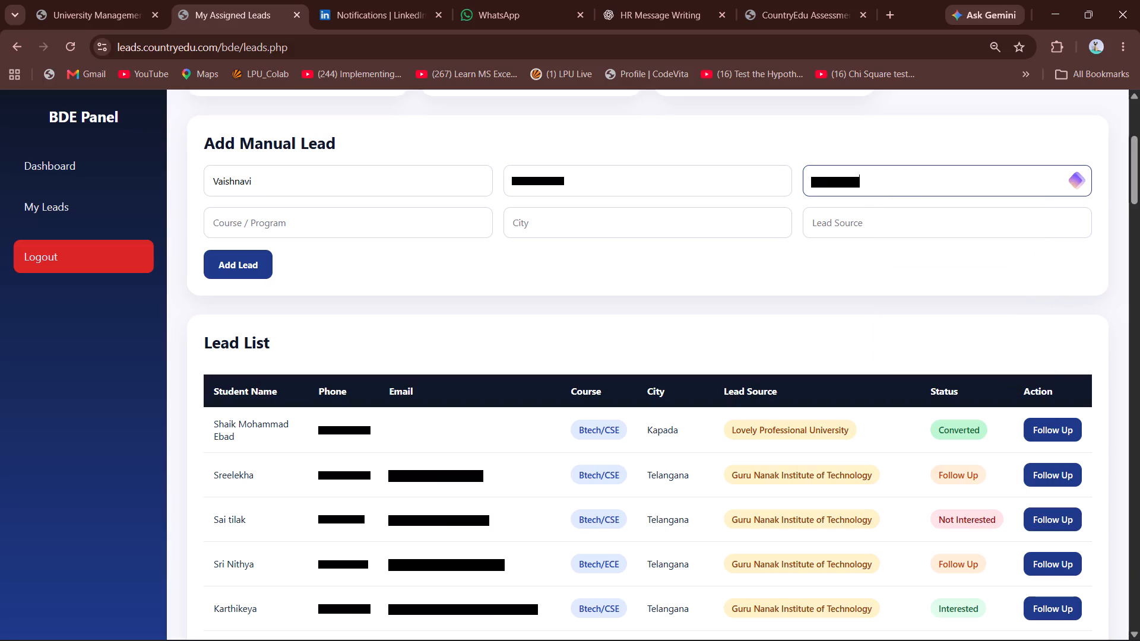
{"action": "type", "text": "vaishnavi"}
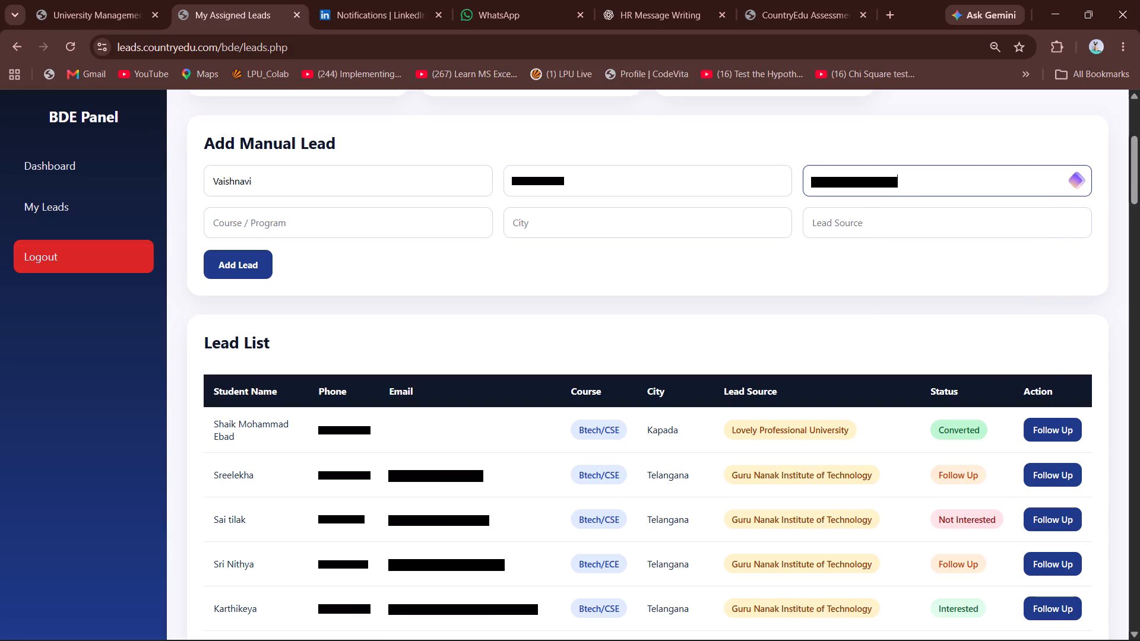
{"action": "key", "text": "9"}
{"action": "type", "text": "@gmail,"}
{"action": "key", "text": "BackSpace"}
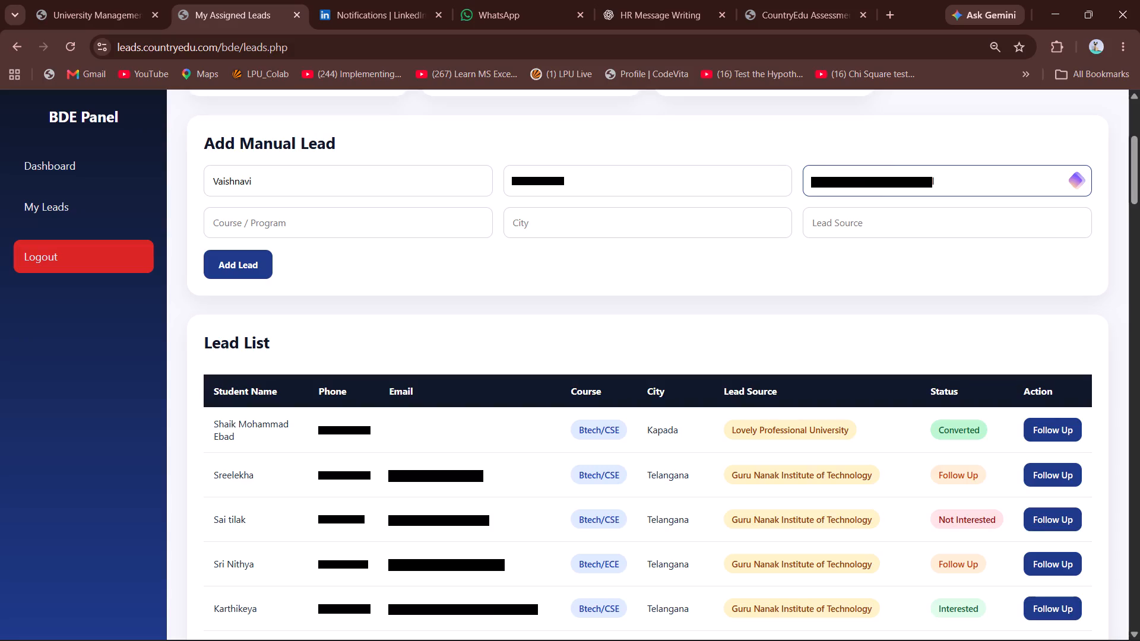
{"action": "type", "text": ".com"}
Set the course to Btech/CSE, city to Telangana and lead source to Guru Nanak Institutions Techinacal Campus, and add the lead.
{"action": "left_click", "coordinate": [379, 230]}
{"action": "left_click", "coordinate": [328, 268]}
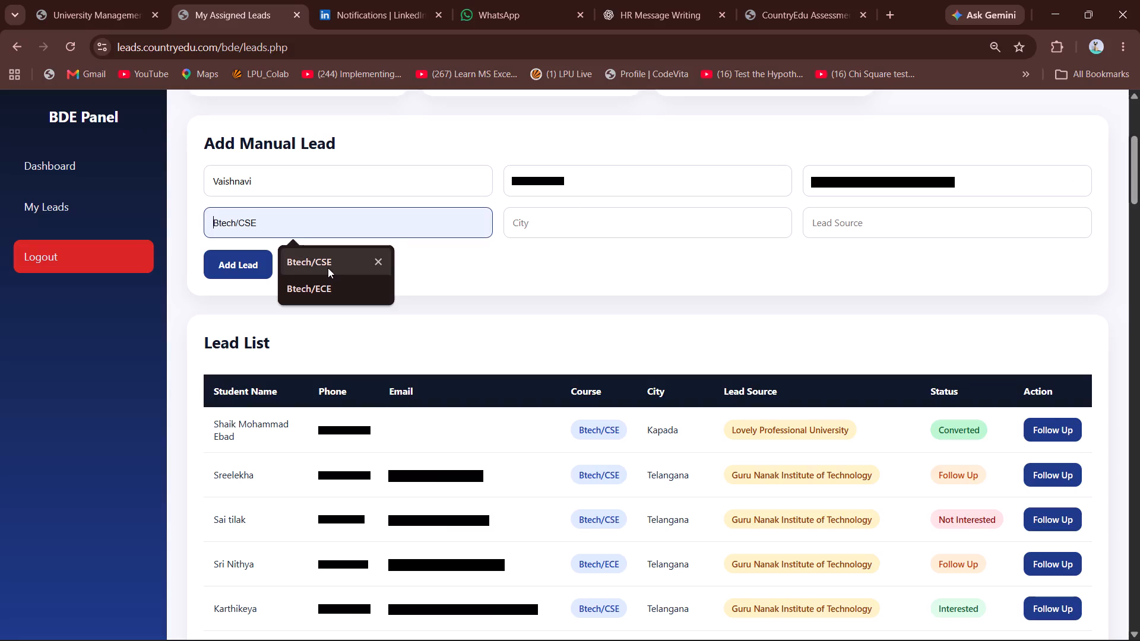
{"action": "left_click", "coordinate": [579, 227]}
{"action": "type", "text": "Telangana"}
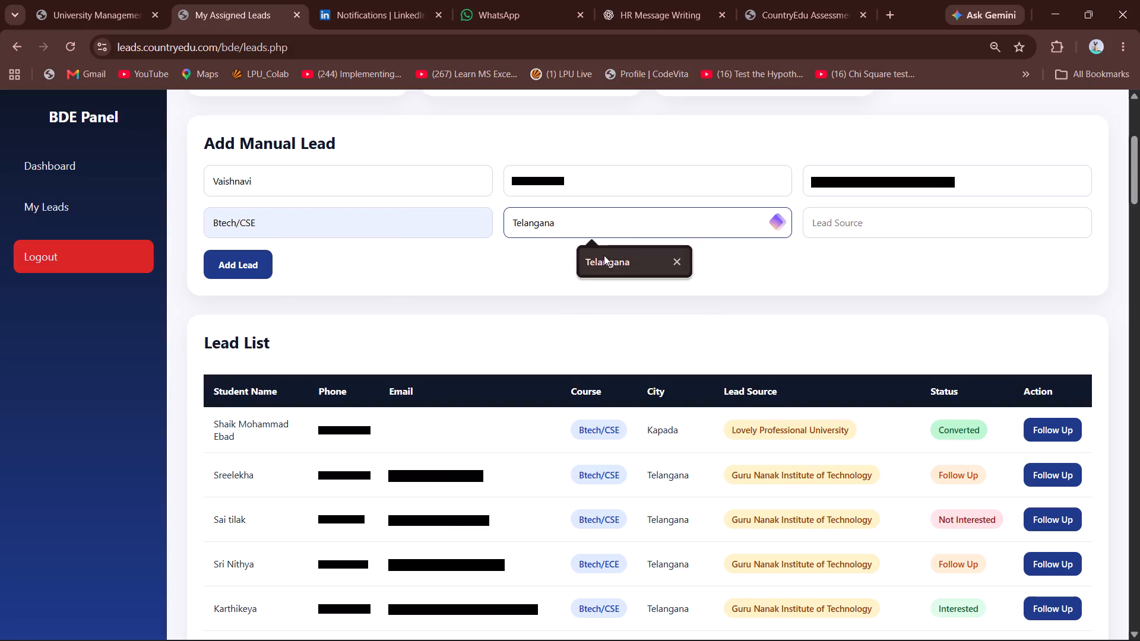
{"action": "left_click", "coordinate": [603, 255]}
{"action": "left_click", "coordinate": [816, 221]}
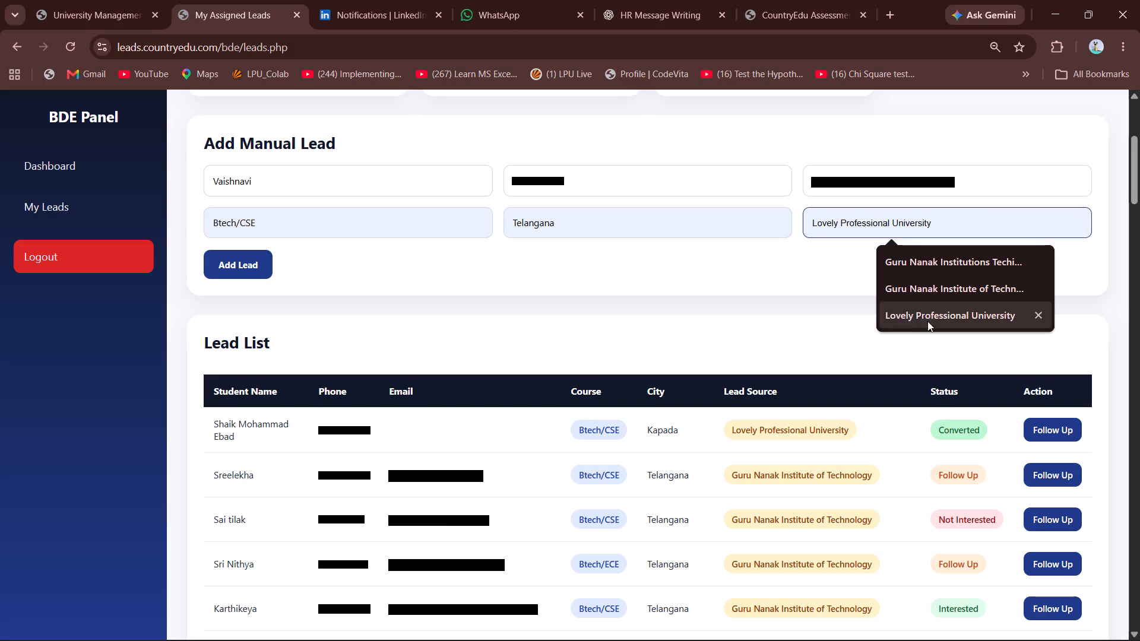
{"action": "left_click", "coordinate": [898, 259]}
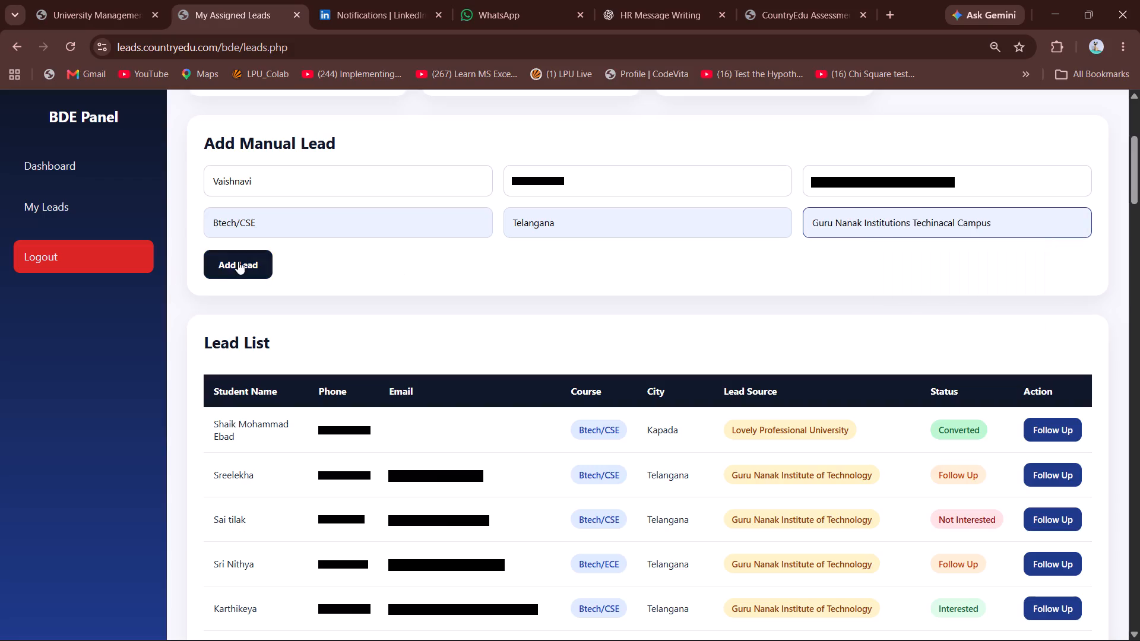
{"action": "left_click", "coordinate": [238, 261]}
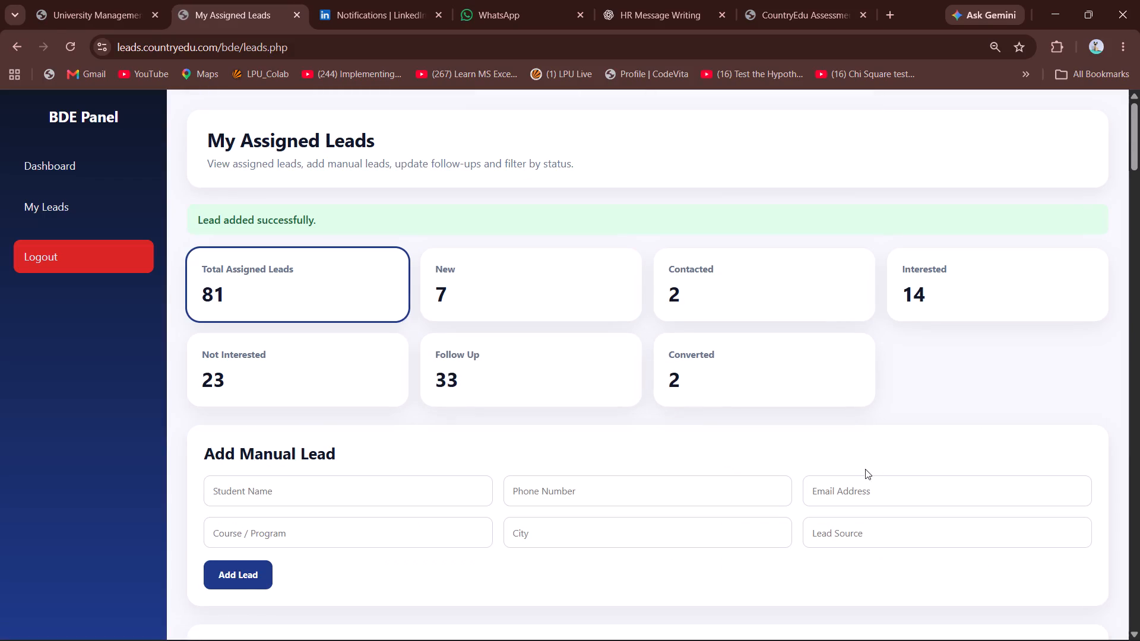
Open the follow-up for Vaishnavi's lead and write the remark "She said that she is not interested in any job oppurtunities".
{"action": "scroll", "coordinate": [648, 485], "scroll_direction": "down", "scroll_amount": 3}
{"action": "left_click", "coordinate": [1057, 252]}
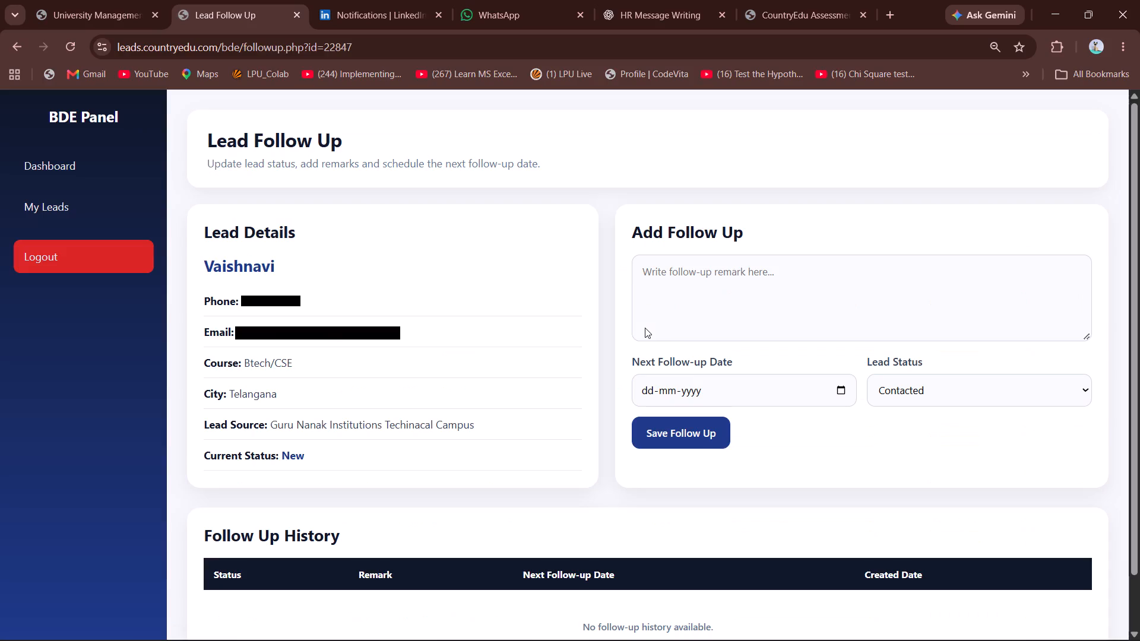
{"action": "left_click", "coordinate": [645, 328]}
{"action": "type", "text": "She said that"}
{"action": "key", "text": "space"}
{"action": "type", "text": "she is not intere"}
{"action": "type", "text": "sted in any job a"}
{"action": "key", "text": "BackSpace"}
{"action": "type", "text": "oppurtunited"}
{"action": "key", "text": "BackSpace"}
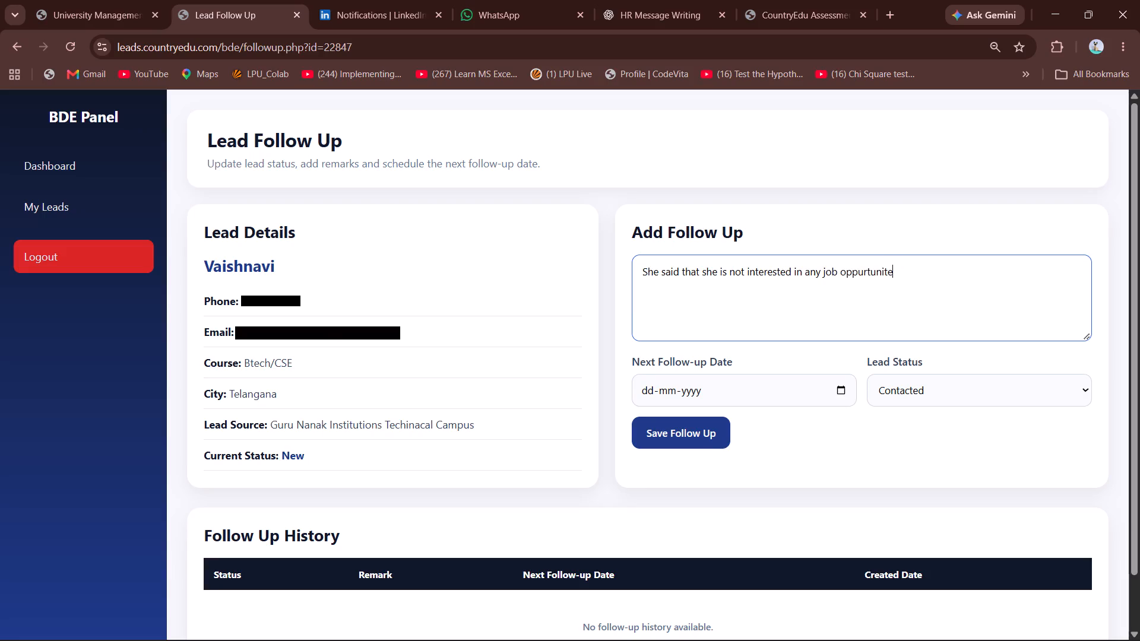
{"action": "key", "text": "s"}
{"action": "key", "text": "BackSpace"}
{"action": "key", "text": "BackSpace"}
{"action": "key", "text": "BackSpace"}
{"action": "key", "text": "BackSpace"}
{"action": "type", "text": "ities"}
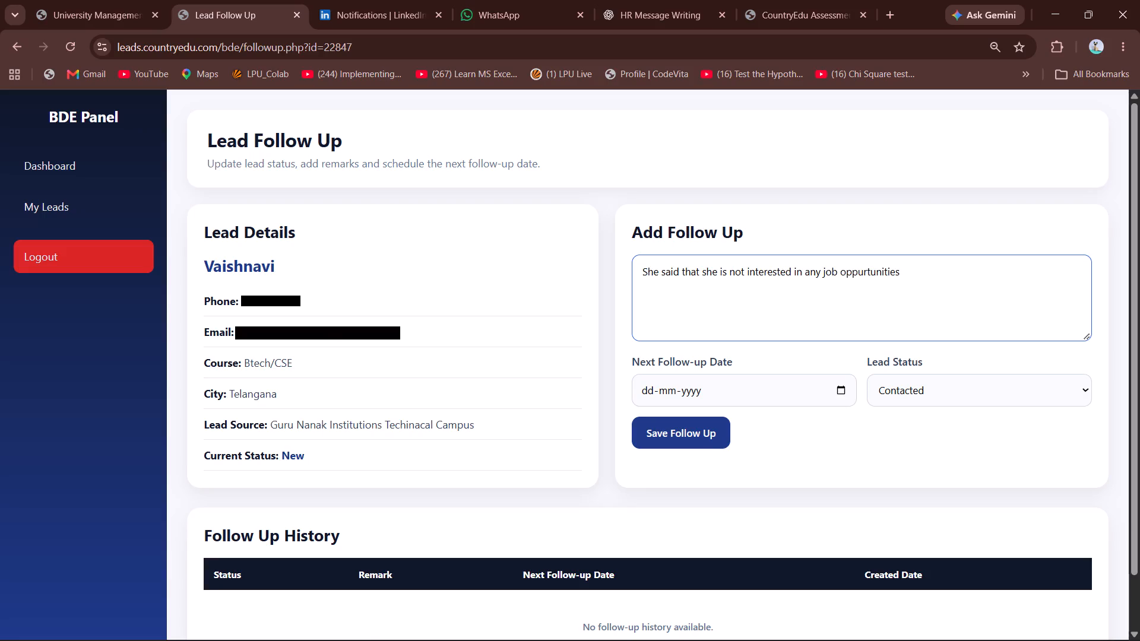
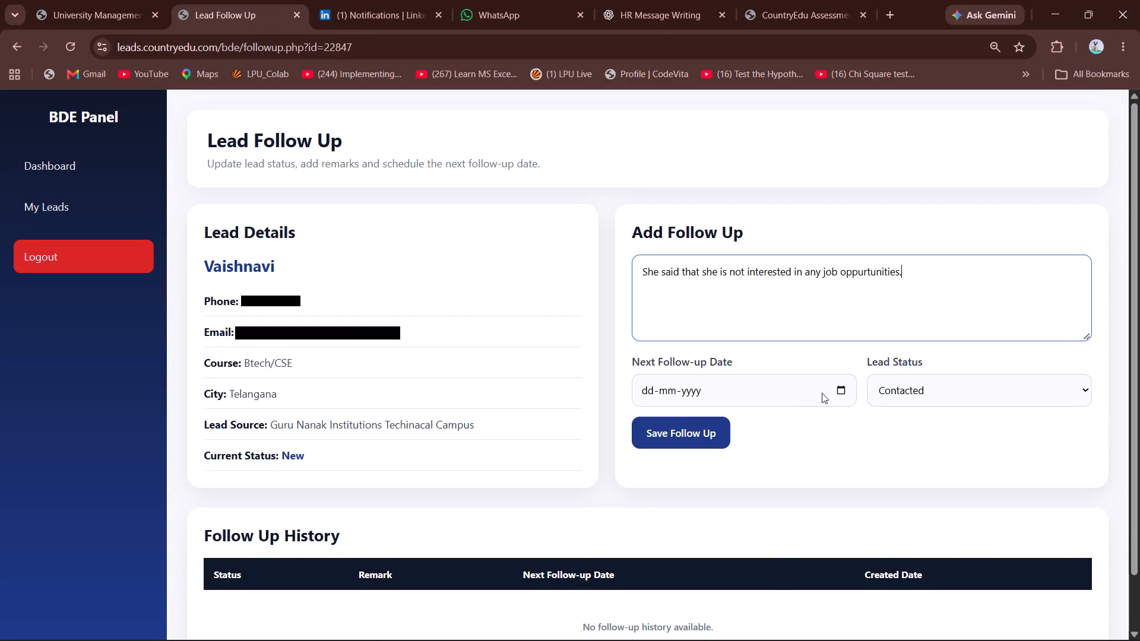
Set Vaishnavi's next follow-up date to 04-11-2026 and lead status to Not Interested, and save the follow-up.
{"action": "left_click", "coordinate": [837, 389]}
{"action": "left_click", "coordinate": [760, 583]}
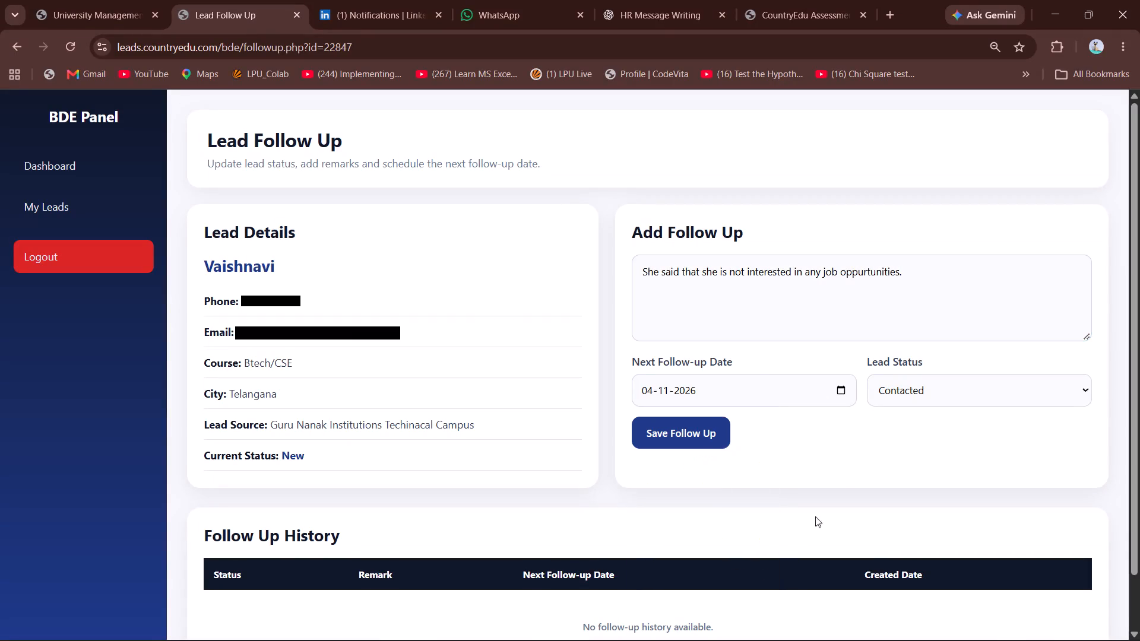
{"action": "left_click", "coordinate": [913, 398]}
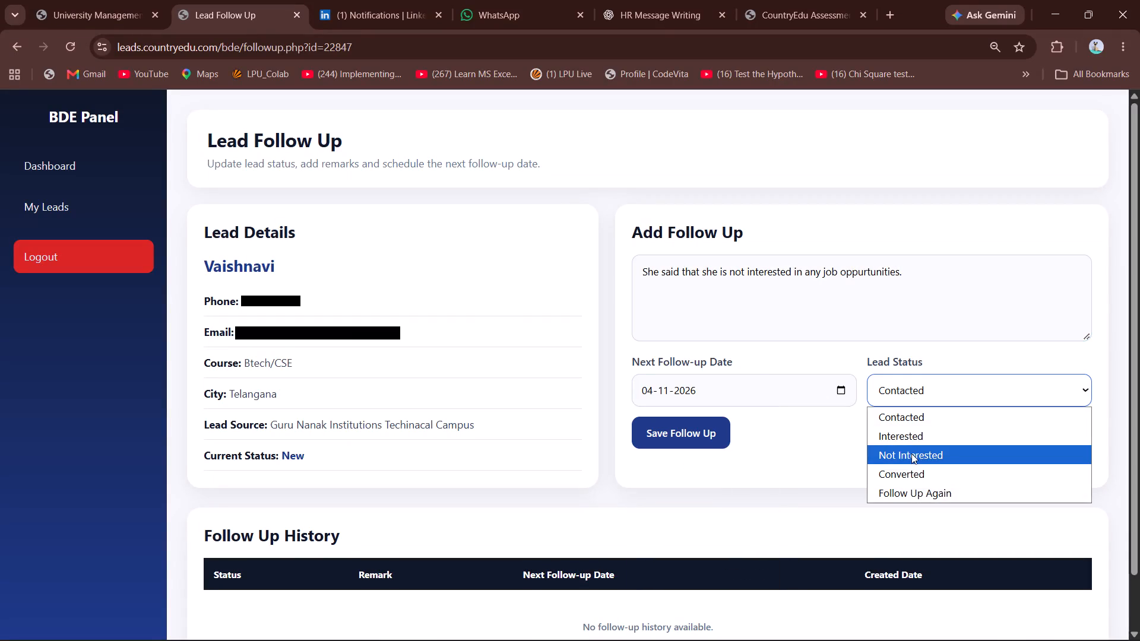
{"action": "left_click", "coordinate": [911, 455]}
{"action": "left_click", "coordinate": [696, 448]}
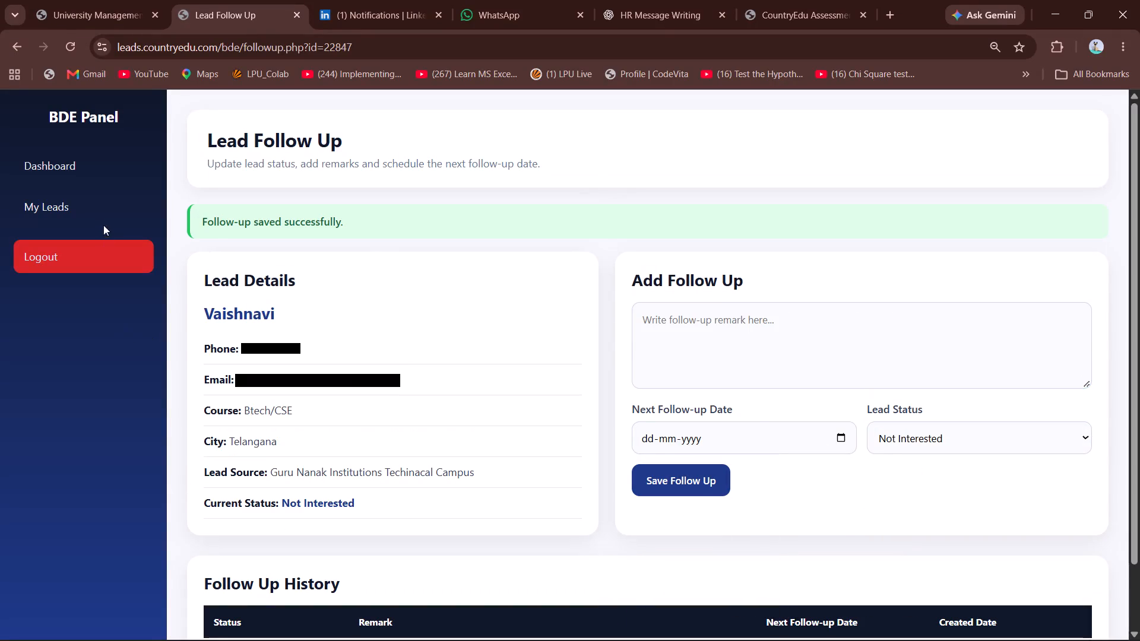
Return to the assigned leads and enter the next student's full name for a new manual lead.
{"action": "left_click", "coordinate": [103, 223]}
{"action": "left_click", "coordinate": [312, 407]}
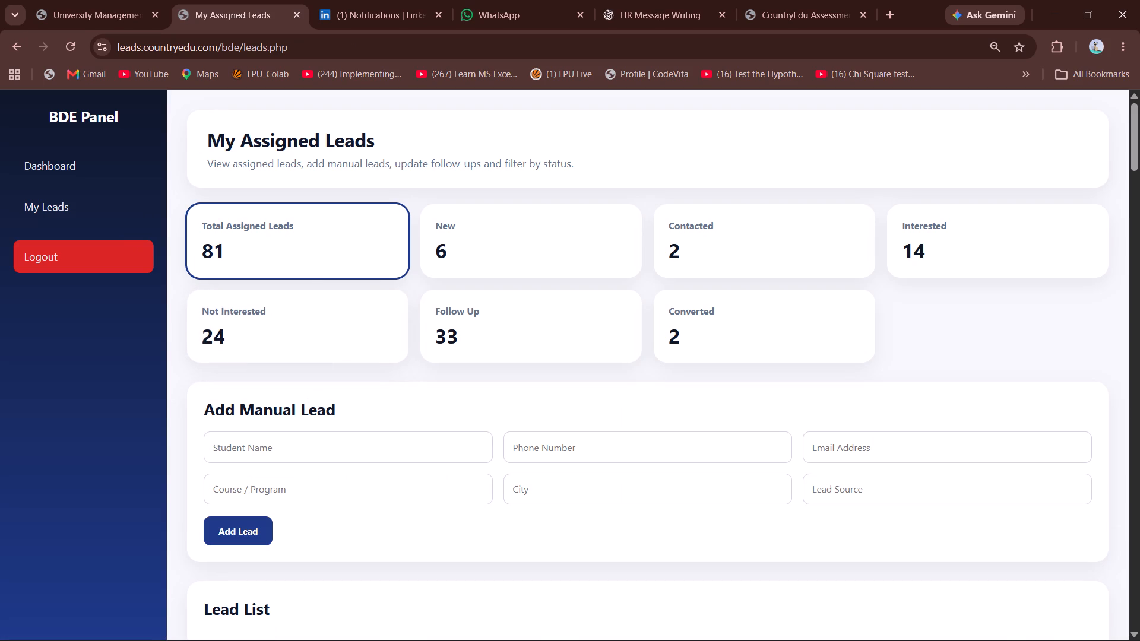
{"action": "left_click", "coordinate": [230, 461]}
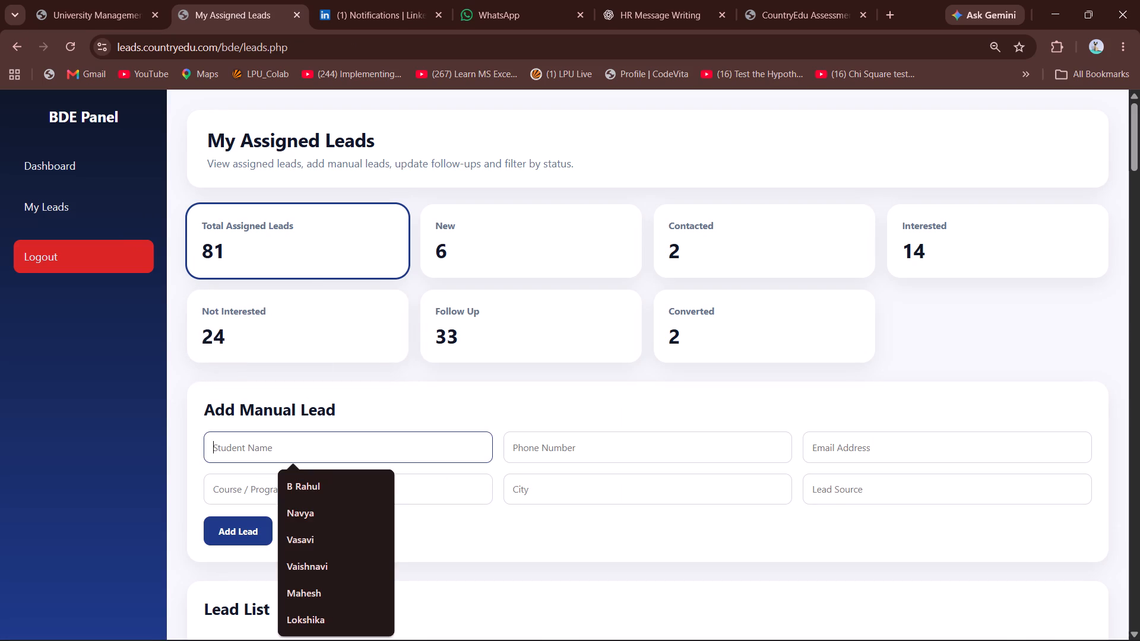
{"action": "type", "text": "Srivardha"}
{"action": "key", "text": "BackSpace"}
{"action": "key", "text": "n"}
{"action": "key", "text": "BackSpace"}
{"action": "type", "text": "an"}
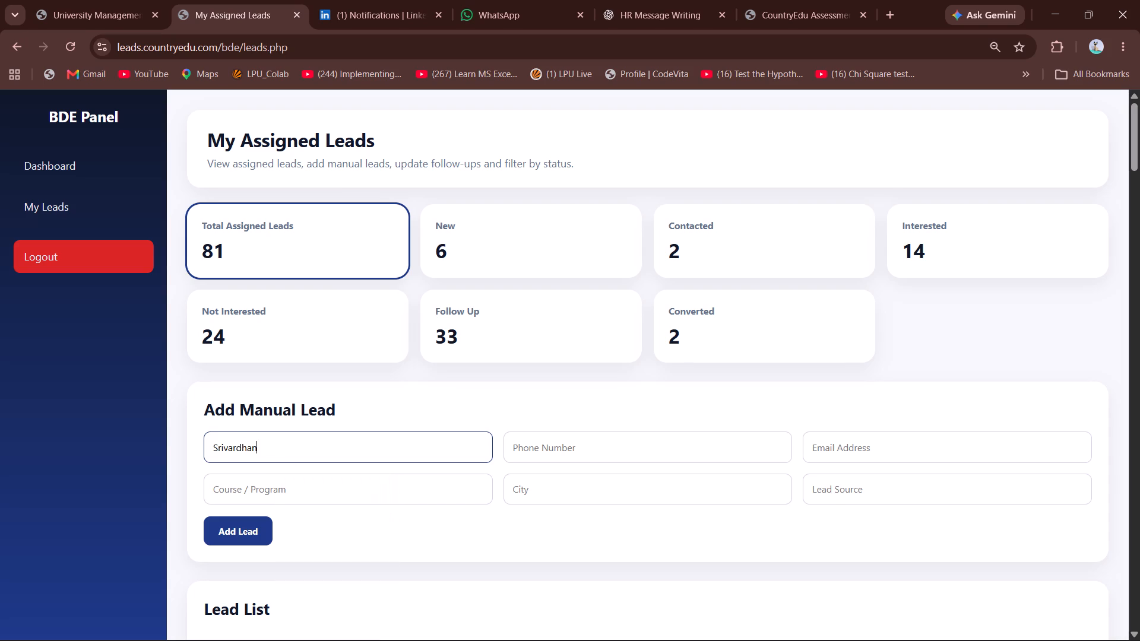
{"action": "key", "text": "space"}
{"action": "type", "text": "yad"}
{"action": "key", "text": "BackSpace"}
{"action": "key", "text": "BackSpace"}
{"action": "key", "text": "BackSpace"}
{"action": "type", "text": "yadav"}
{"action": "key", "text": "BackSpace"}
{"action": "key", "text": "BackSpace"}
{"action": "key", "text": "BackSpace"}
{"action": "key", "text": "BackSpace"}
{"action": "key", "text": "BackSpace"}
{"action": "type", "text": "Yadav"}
Enter the student's phone number for the new manual lead.
{"action": "left_click", "coordinate": [516, 448]}
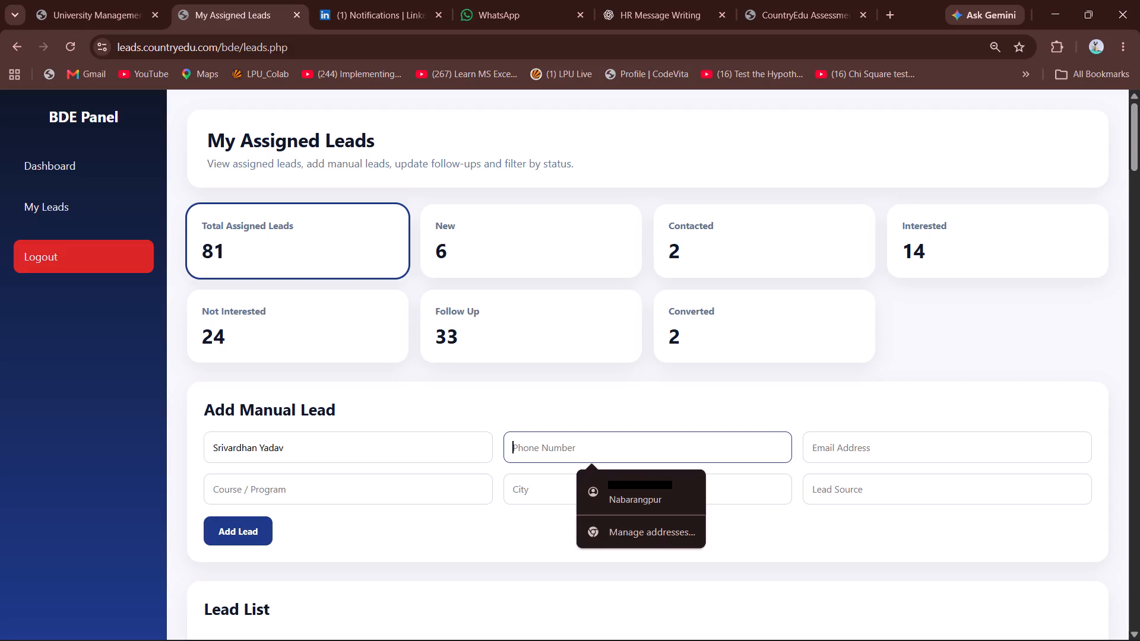
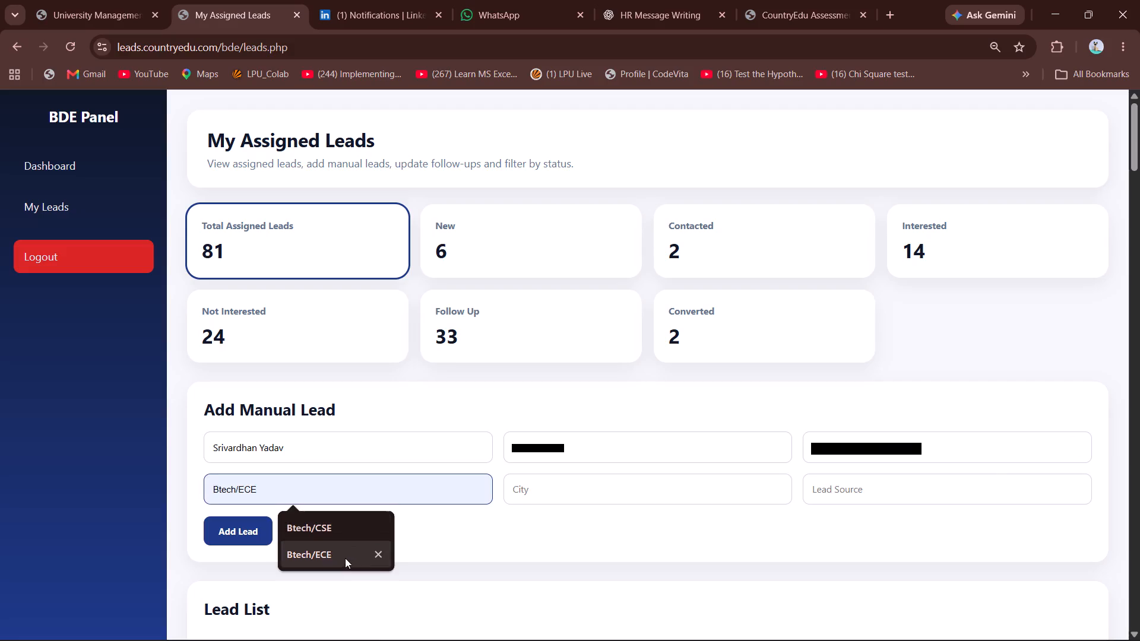
Set the new lead's course to Btech/CSE, city to Telangana and source to Guru Nanak Institutions Techinacal Campus, and add the lead.
{"action": "left_click", "coordinate": [325, 516]}
{"action": "left_click", "coordinate": [613, 494]}
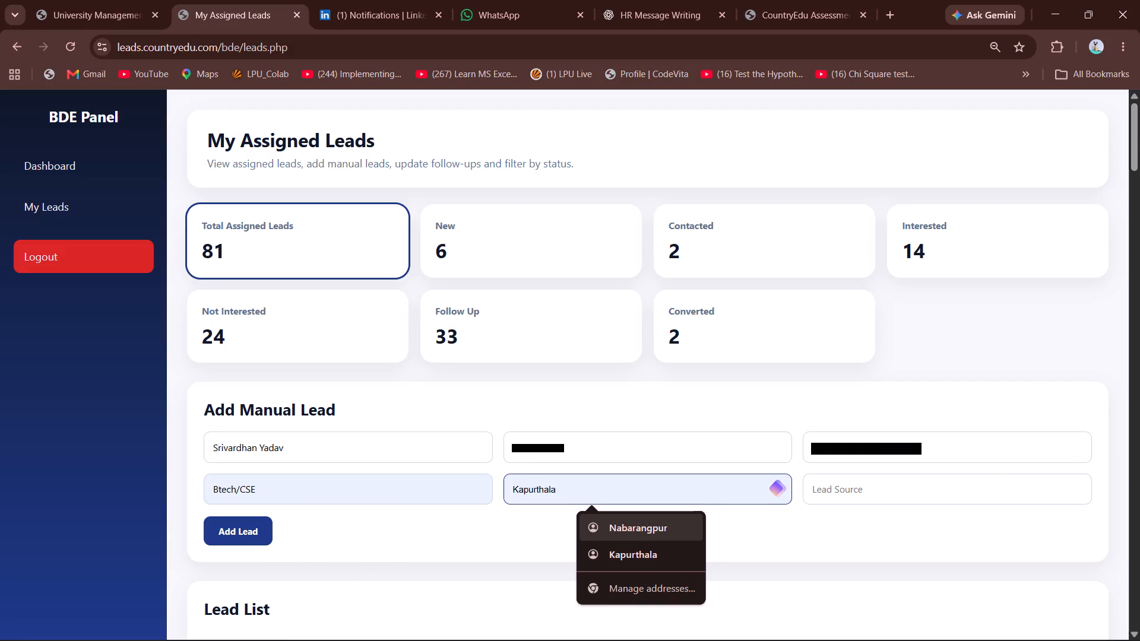
{"action": "type", "text": "Tel"}
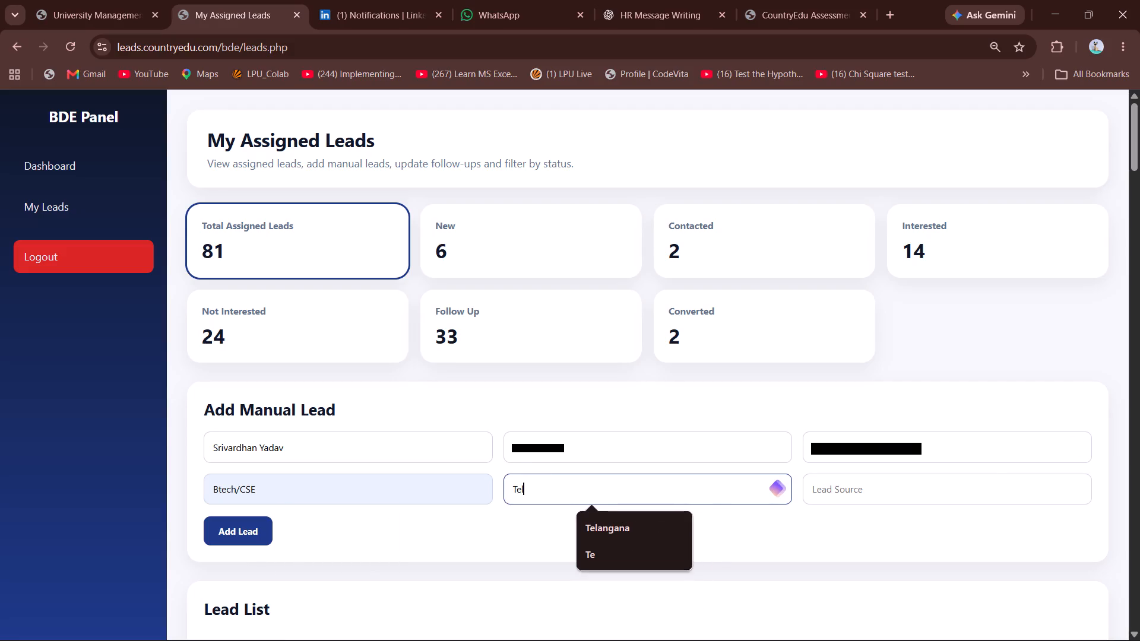
{"action": "left_click", "coordinate": [620, 528]}
{"action": "left_click", "coordinate": [857, 490]}
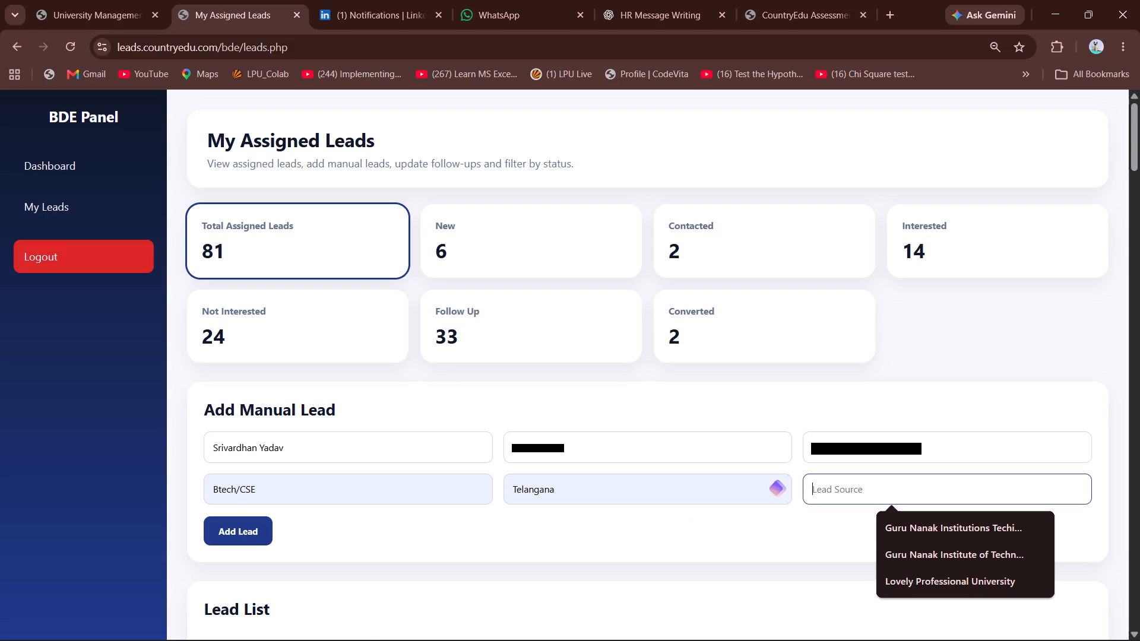
{"action": "left_click", "coordinate": [921, 530]}
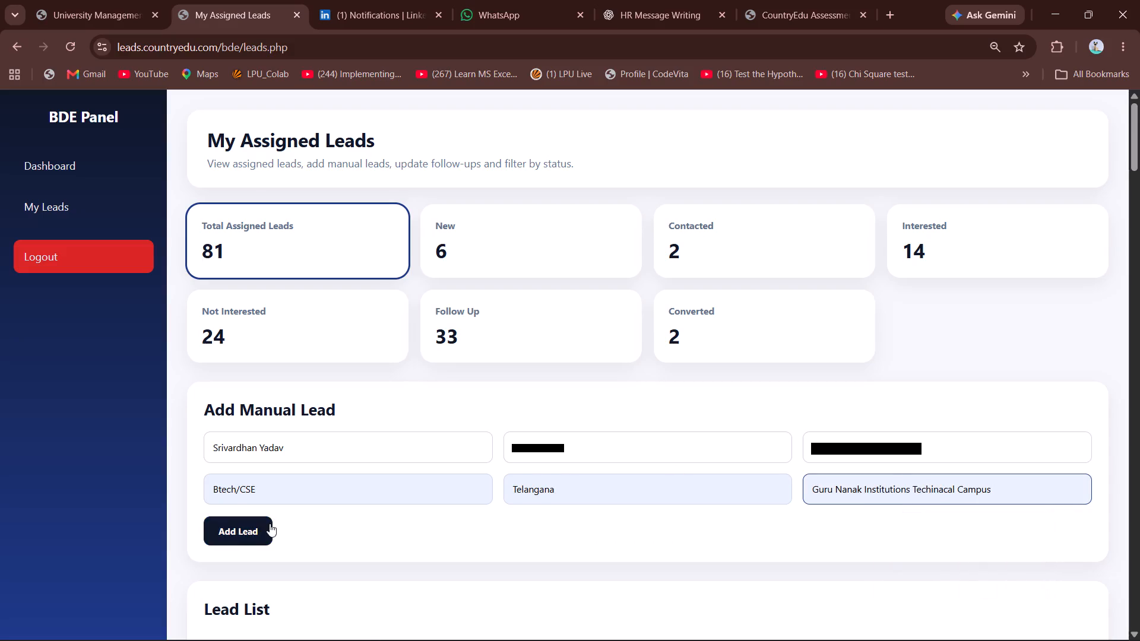
{"action": "left_click", "coordinate": [253, 532]}
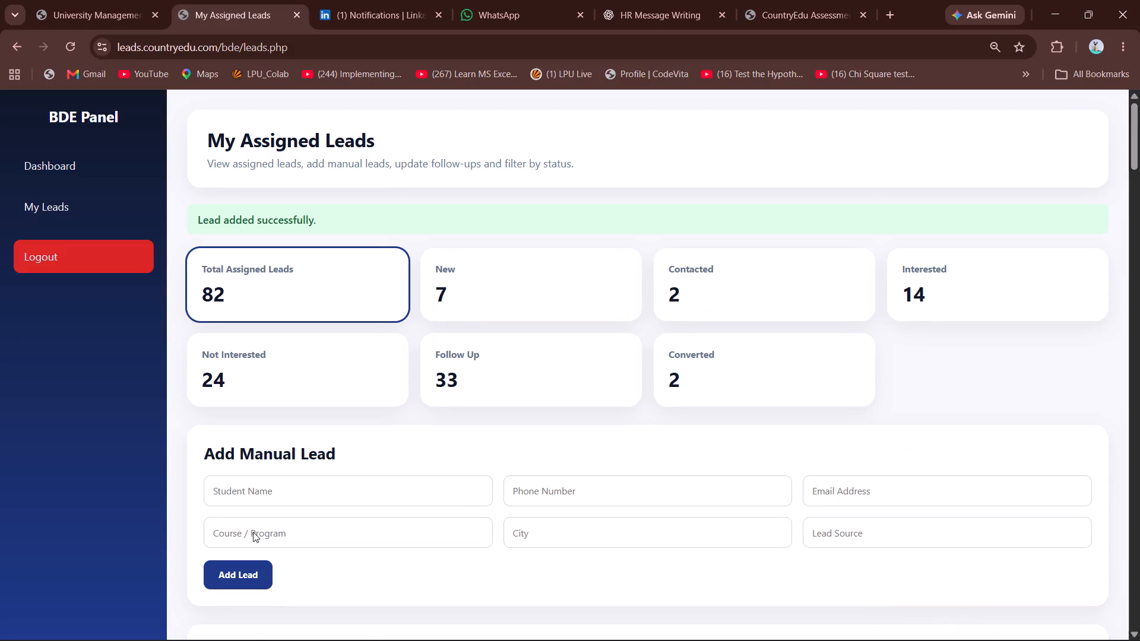
Open the newly added student's follow-up and begin the remark "I had a conversation with him and he said that he got placed in".
{"action": "scroll", "coordinate": [728, 435], "scroll_direction": "down", "scroll_amount": 2}
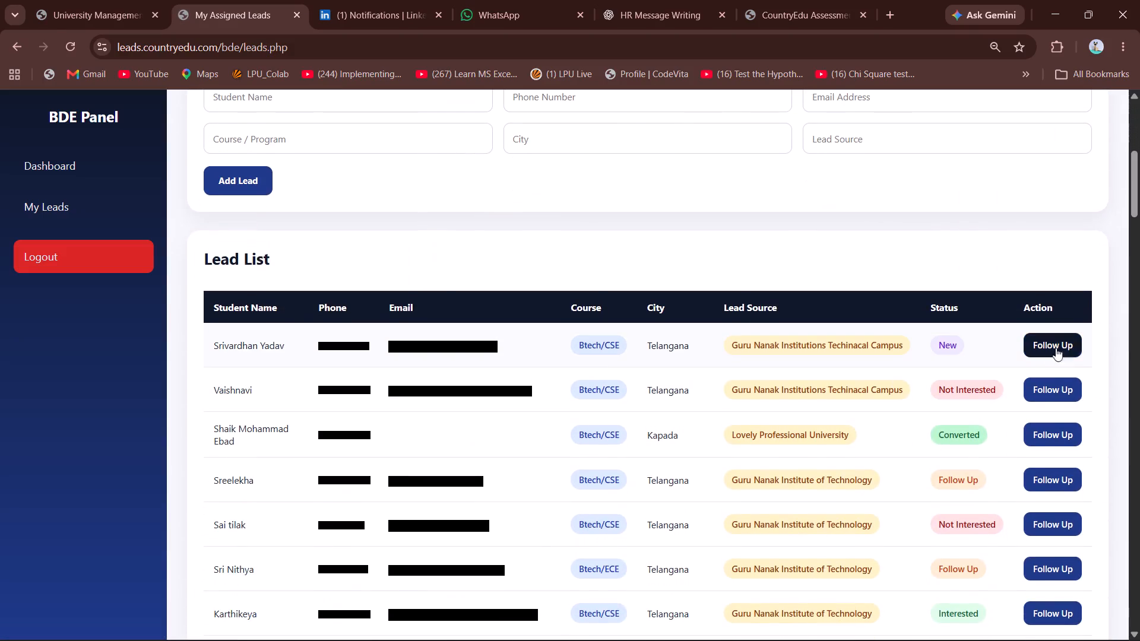
{"action": "left_click", "coordinate": [1075, 348]}
{"action": "left_click", "coordinate": [707, 292]}
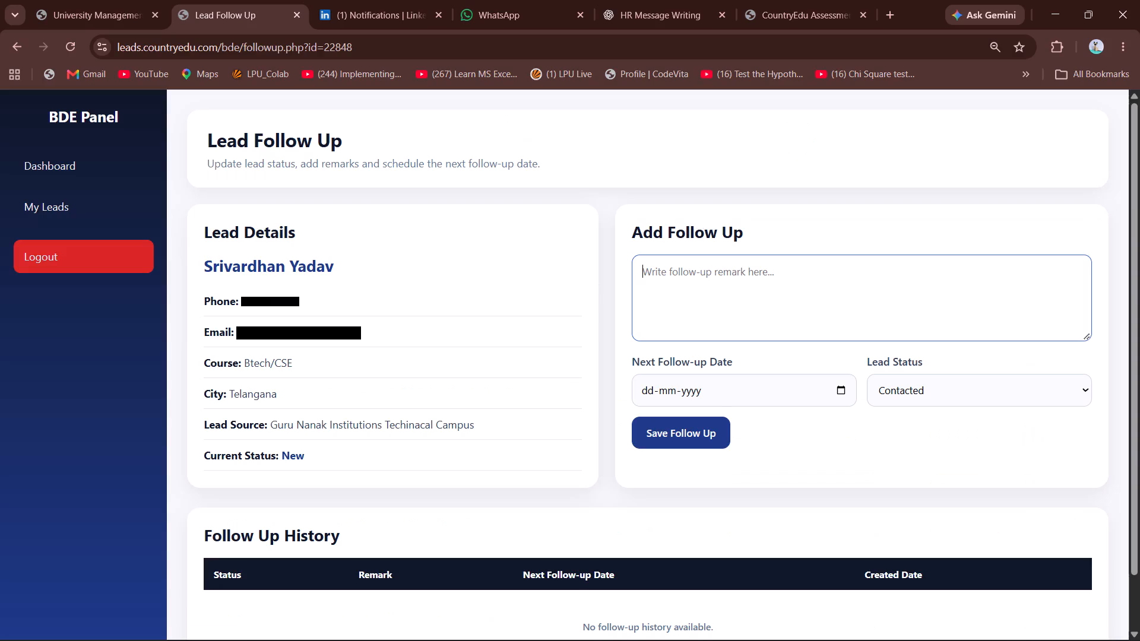
{"action": "type", "text": "He sis"}
{"action": "key", "text": "BackSpace"}
{"action": "key", "text": "BackSpace"}
{"action": "key", "text": "BackSpace"}
{"action": "key", "text": "BackSpace"}
{"action": "key", "text": "BackSpace"}
{"action": "key", "text": "BackSpace"}
{"action": "key", "text": "BackSpace"}
{"action": "key", "text": "BackSpace"}
{"action": "key", "text": "BackSpace"}
{"action": "key", "text": "BackSpace"}
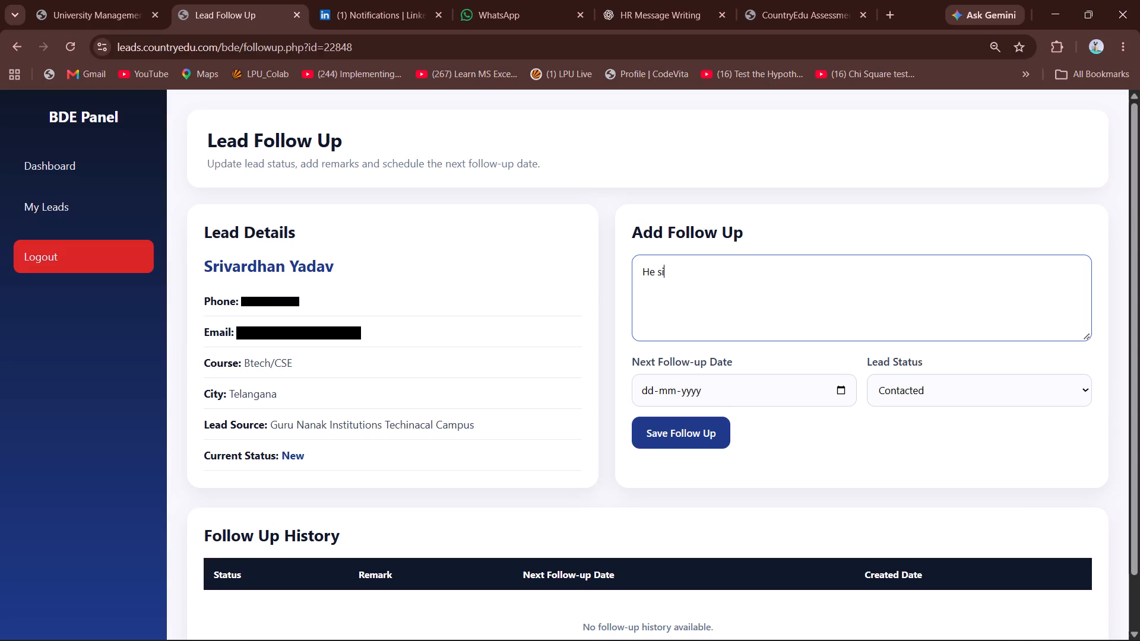
{"action": "type", "text": "I"}
{"action": "key", "text": "space"}
{"action": "type", "text": "had a conversation with him and"}
{"action": "key", "text": "space"}
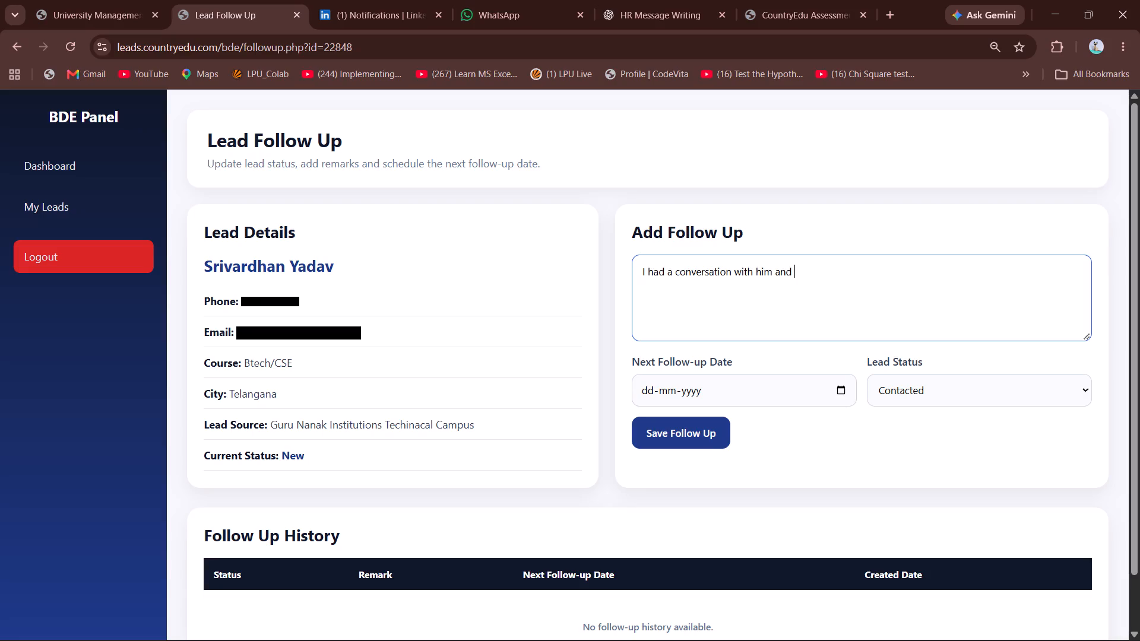
{"action": "type", "text": "he said"}
{"action": "key", "text": "space"}
{"action": "type", "text": "that he got places"}
{"action": "key", "text": "space"}
{"action": "key", "text": "BackSpace"}
{"action": "key", "text": "BackSpace"}
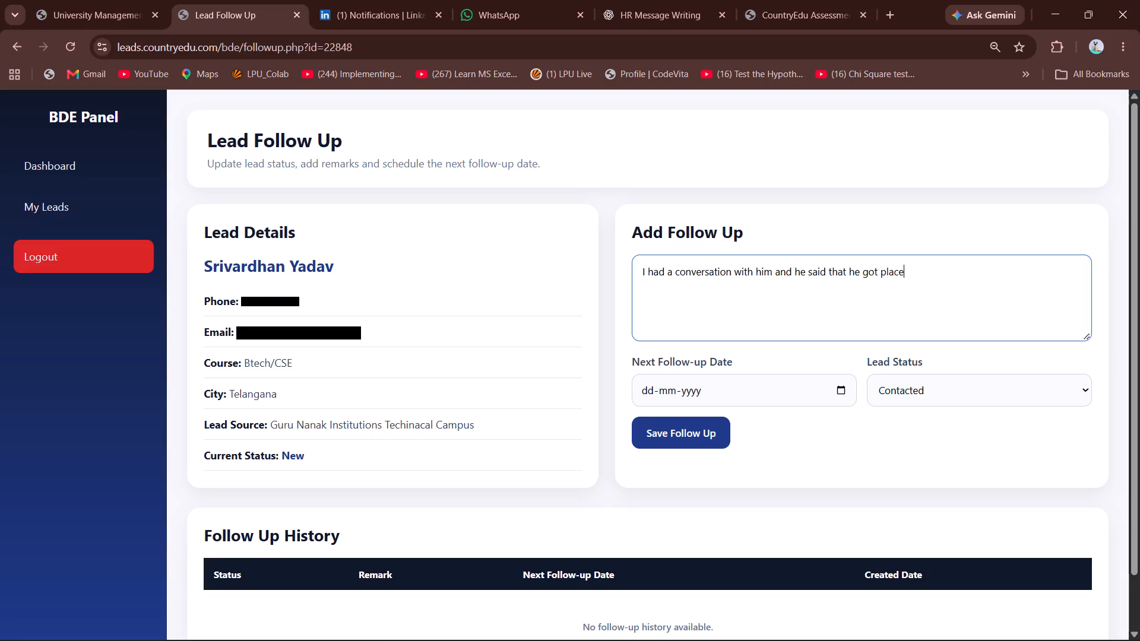
{"action": "key", "text": "d"}
{"action": "key", "text": "space"}
{"action": "type", "text": "in"}
{"action": "key", "text": "space"}
Complete the follow-up remark with "the company so he is not looking for any job oppurtunities.".
{"action": "type", "text": "the company so he is not li"}
{"action": "key", "text": "BackSpace"}
{"action": "type", "text": "ooking a"}
{"action": "key", "text": "BackSpace"}
{"action": "type", "text": "fior anu"}
{"action": "key", "text": "BackSpace"}
{"action": "key", "text": "BackSpace"}
{"action": "key", "text": "BackSpace"}
{"action": "key", "text": "BackSpace"}
{"action": "key", "text": "BackSpace"}
{"action": "key", "text": "BackSpace"}
{"action": "key", "text": "BackSpace"}
{"action": "key", "text": "BackSpace"}
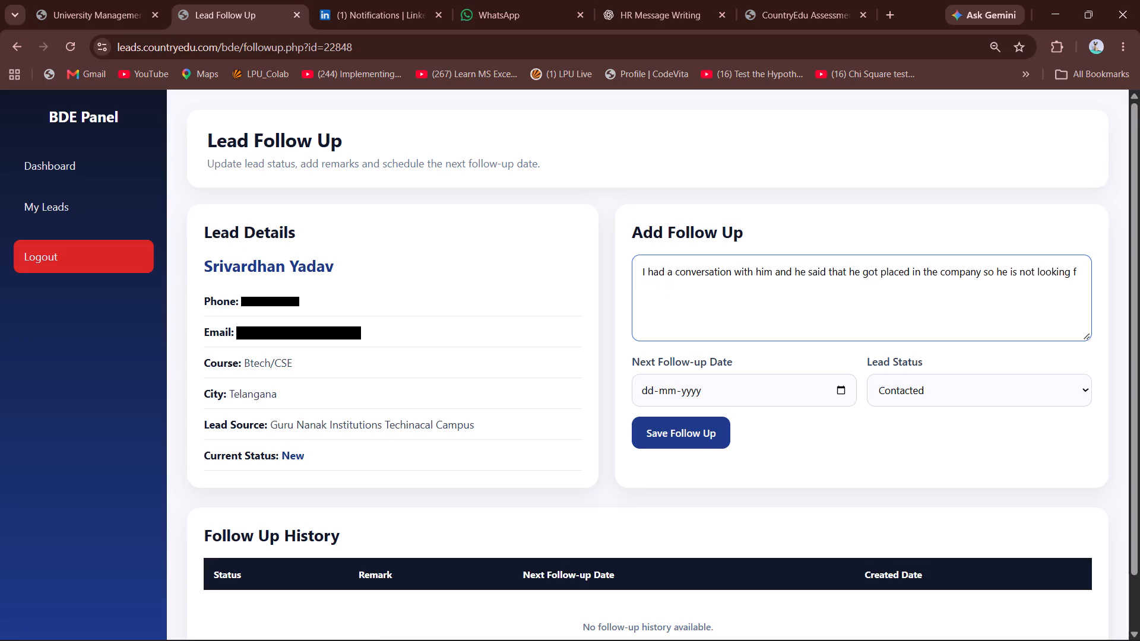
{"action": "type", "text": "for a"}
{"action": "key", "text": "y"}
{"action": "key", "text": "BackSpace"}
{"action": "type", "text": "ny job oppurtunitied="}
{"action": "key", "text": "BackSpace"}
{"action": "key", "text": "s"}
{"action": "key", "text": "BackSpace"}
{"action": "key", "text": "BackSpace"}
{"action": "type", "text": "s."}
Set the student's next follow-up date to 04-11-2026 and lead status to Not Interested, and save the follow-up.
{"action": "left_click", "coordinate": [837, 397]}
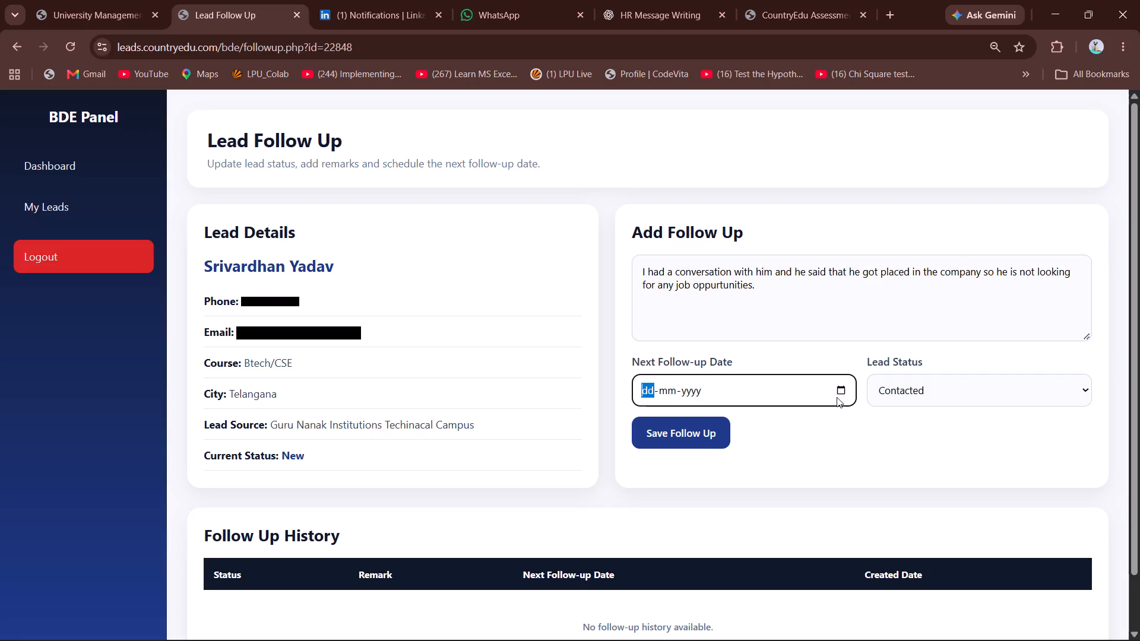
{"action": "left_click", "coordinate": [844, 392]}
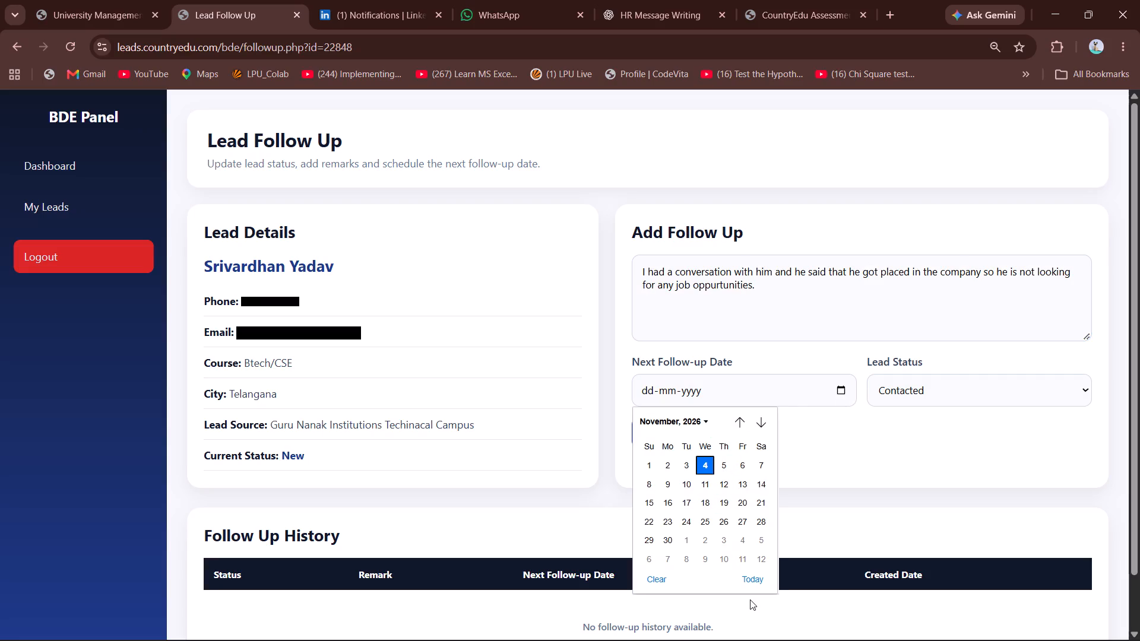
{"action": "left_click", "coordinate": [748, 583]}
{"action": "left_click", "coordinate": [977, 394]}
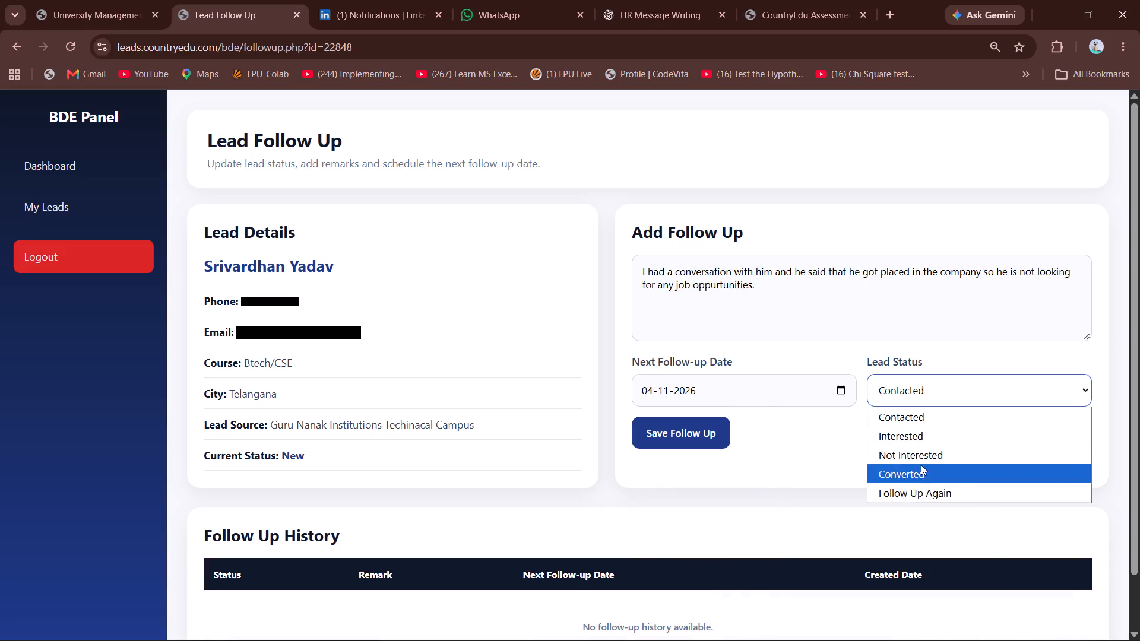
{"action": "left_click", "coordinate": [924, 451]}
{"action": "left_click", "coordinate": [691, 427]}
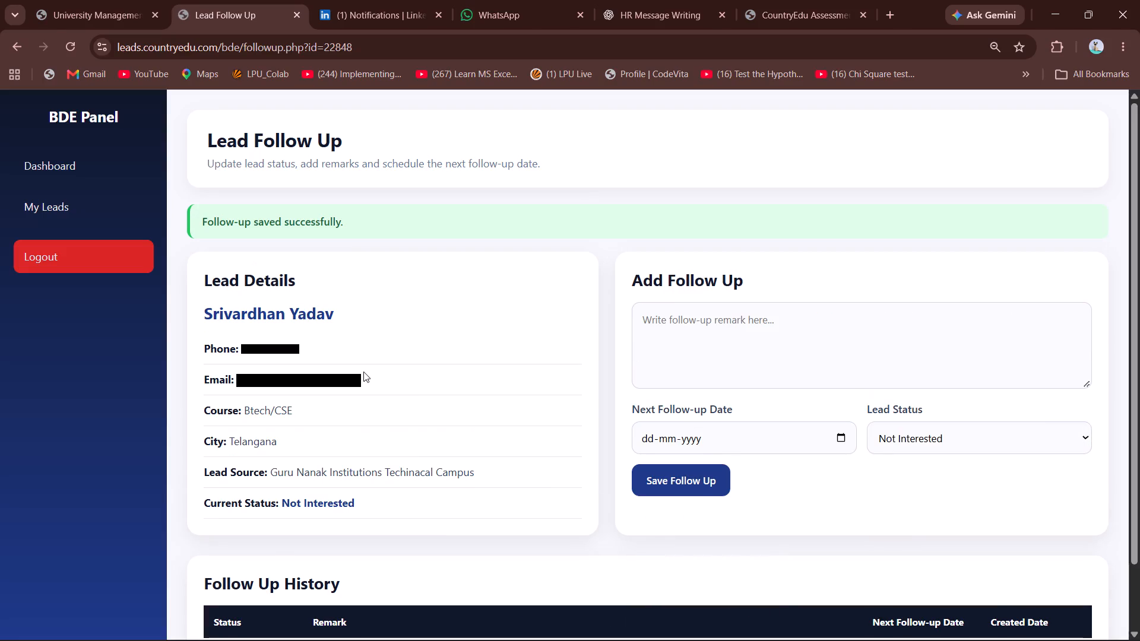
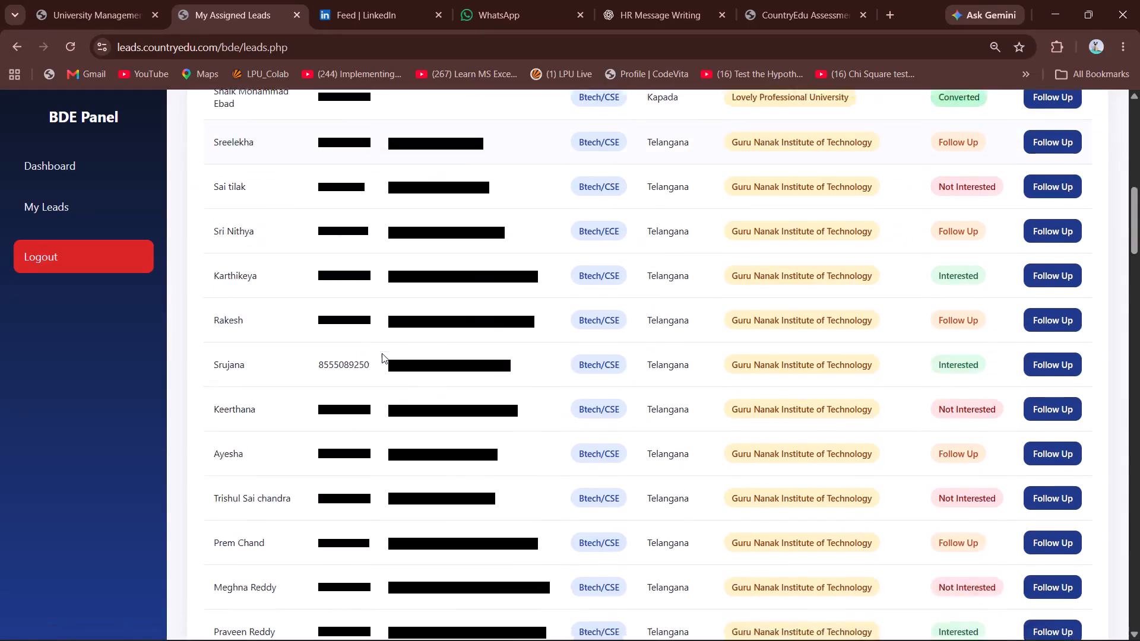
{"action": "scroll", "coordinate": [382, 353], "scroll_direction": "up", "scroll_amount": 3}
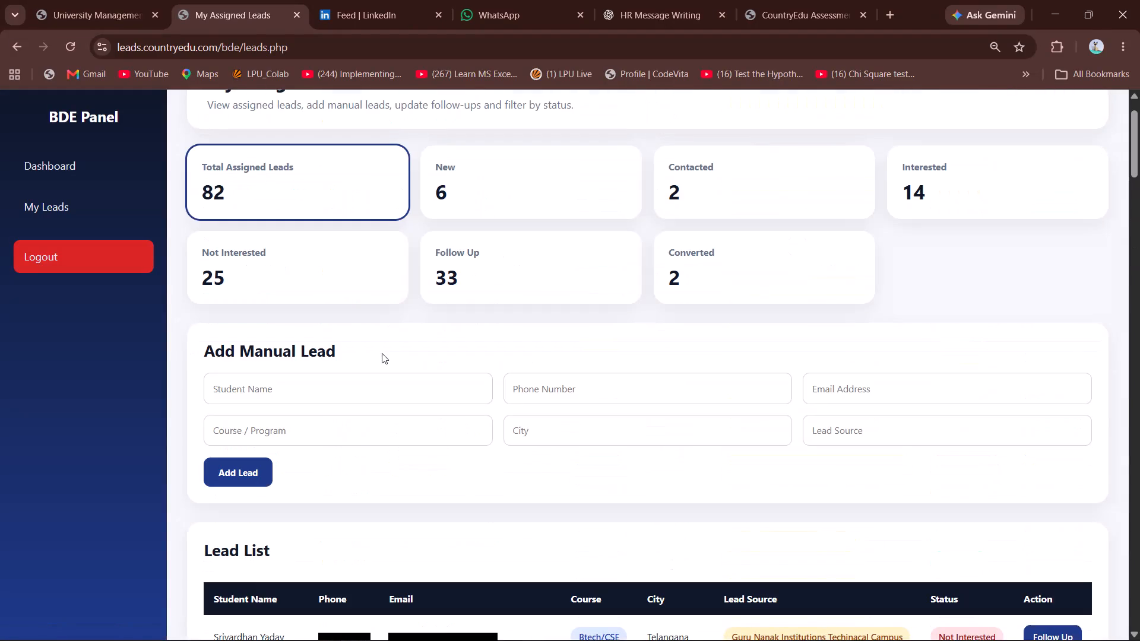
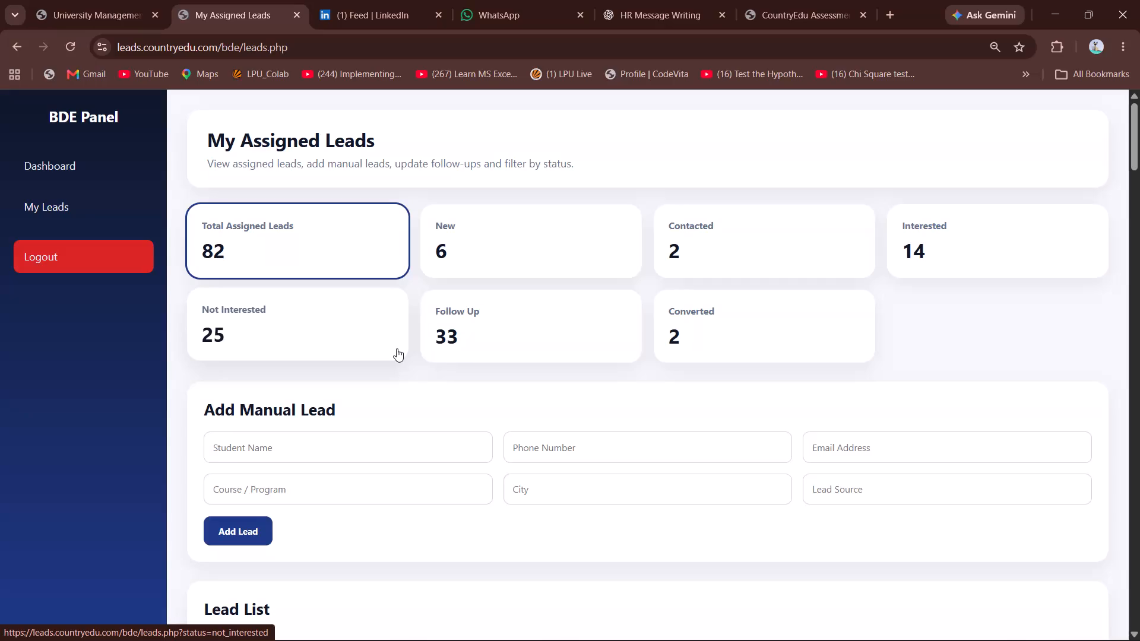
Filter the assigned leads to show only those with the Not Interested status.
{"action": "left_click", "coordinate": [397, 348]}
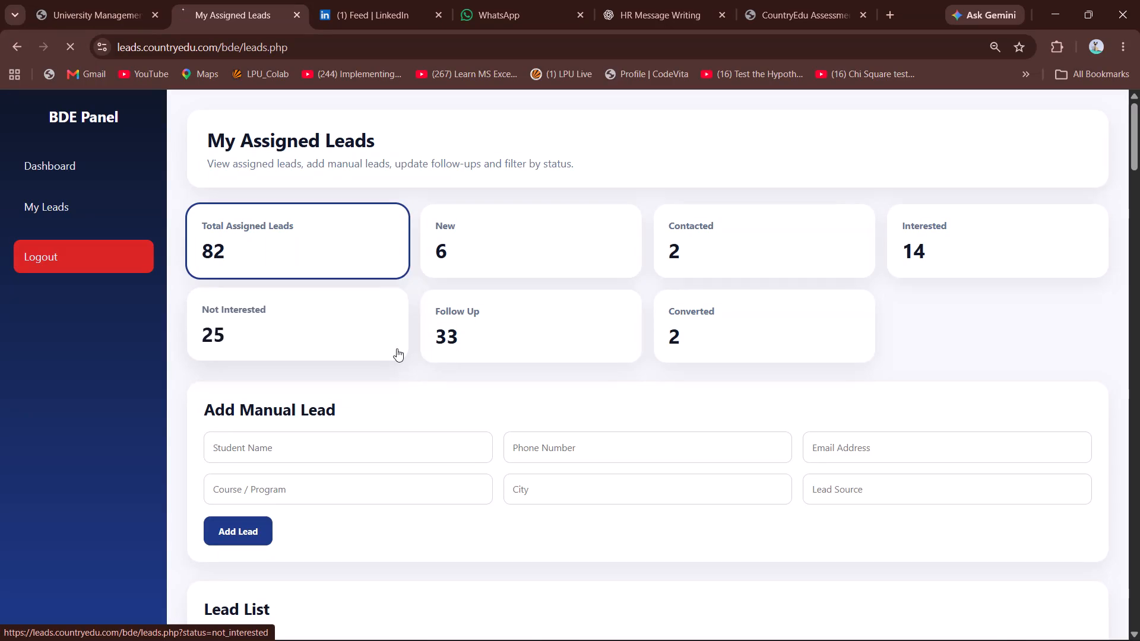
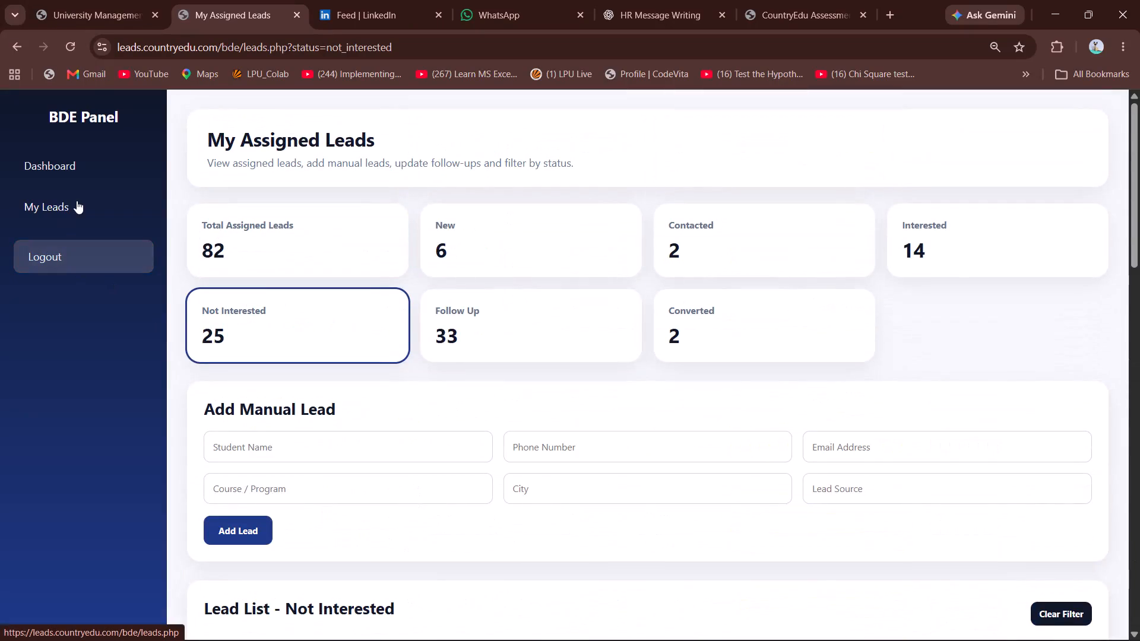
Return to the full list of assigned leads, without any status filter, and review it.
{"action": "left_click", "coordinate": [80, 193]}
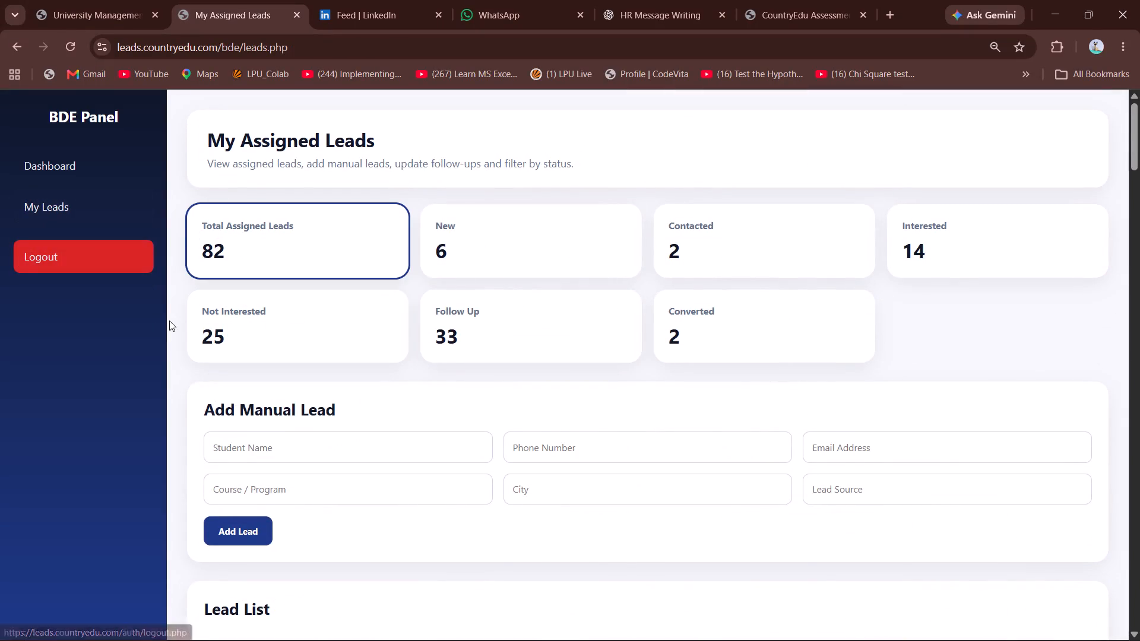
{"action": "scroll", "coordinate": [294, 396], "scroll_direction": "down", "scroll_amount": 3}
{"action": "scroll", "coordinate": [294, 396], "scroll_direction": "up", "scroll_amount": 1}
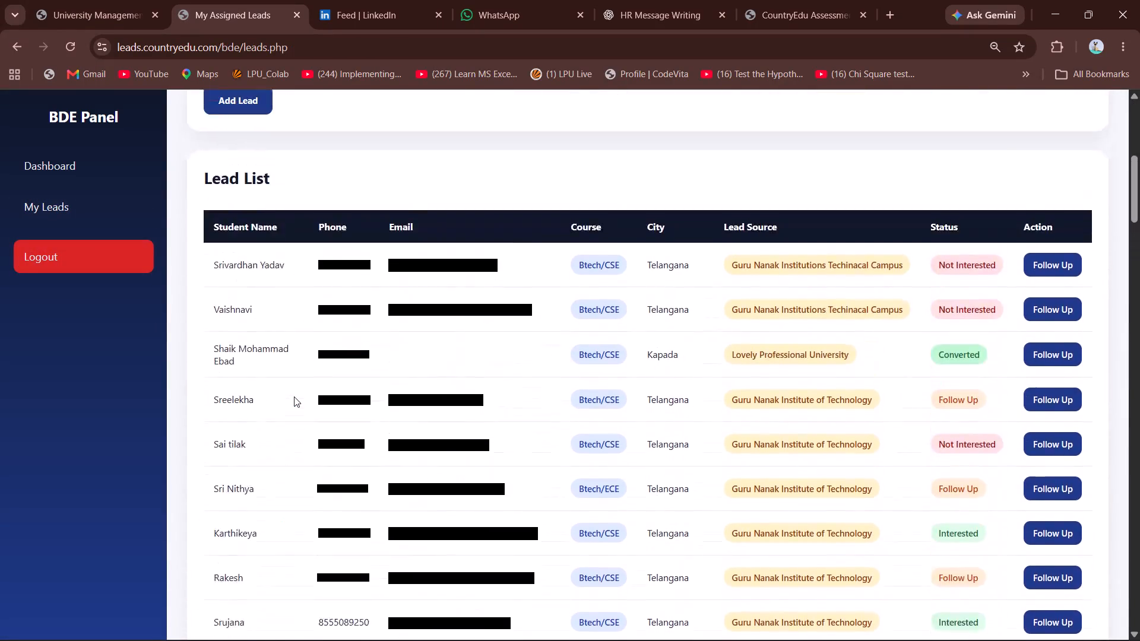